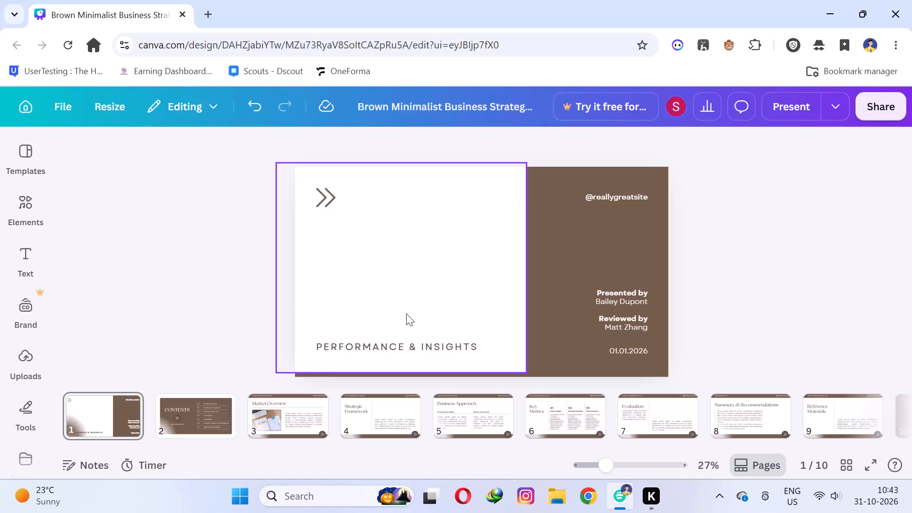
# Restore the removed cover title and replace its text with "SAHIL DIGITAL SERVICE".
pyautogui.hotkey('ctrl', 'z')
pyautogui.tripleClick(406, 313)
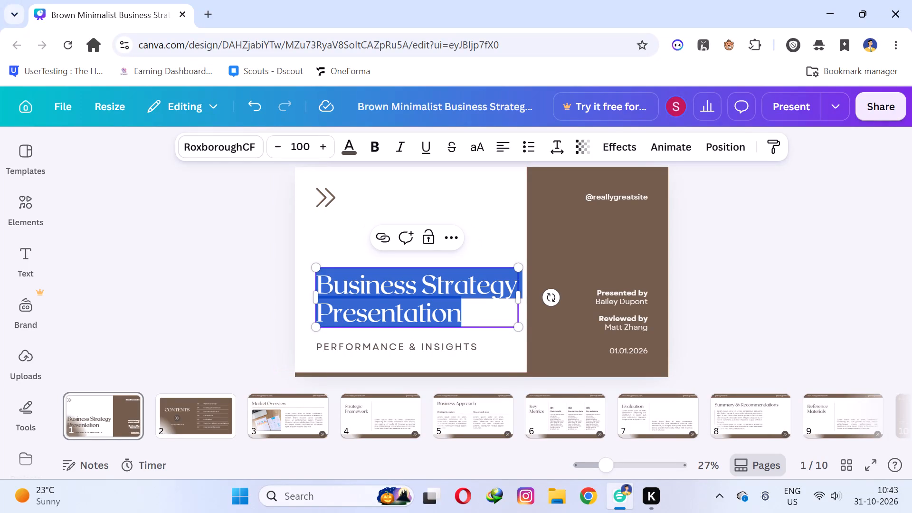
pyautogui.write('SA')
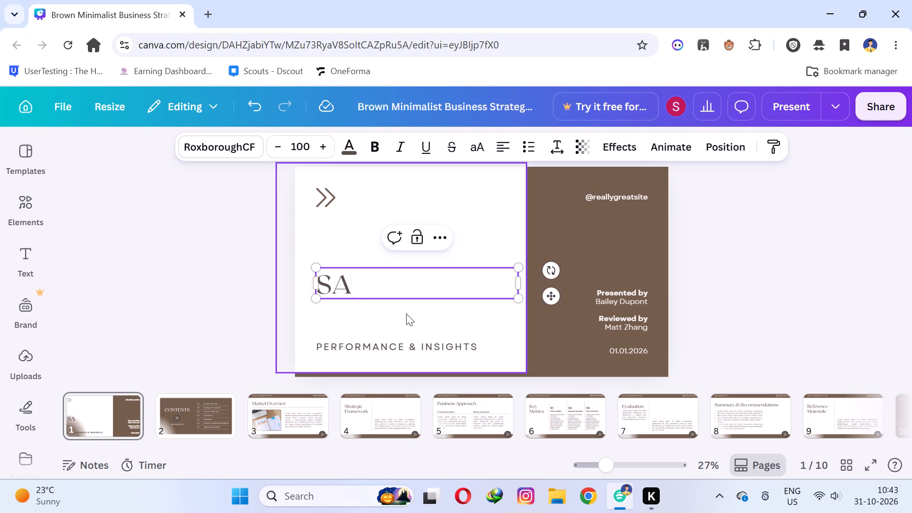
pyautogui.write('HIL')
pyautogui.press('space')
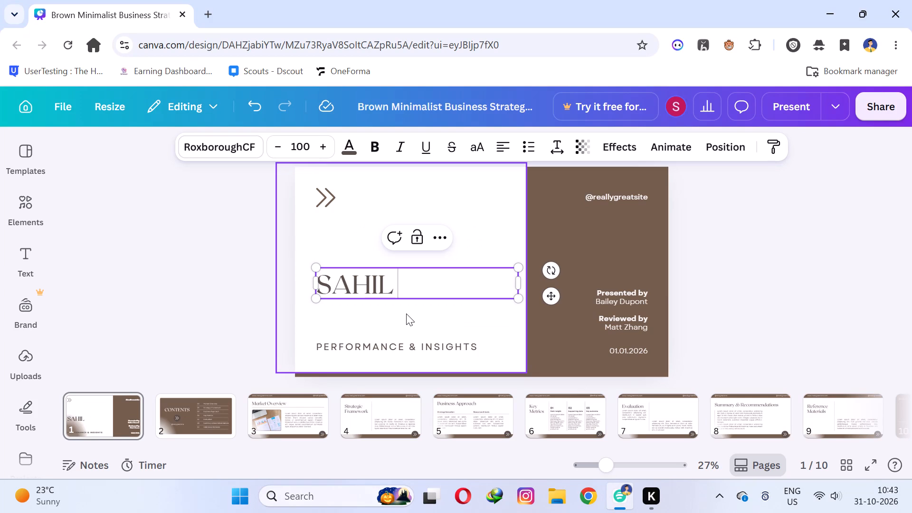
pyautogui.press('d')
pyautogui.write('IGITAL')
pyautogui.press('space')
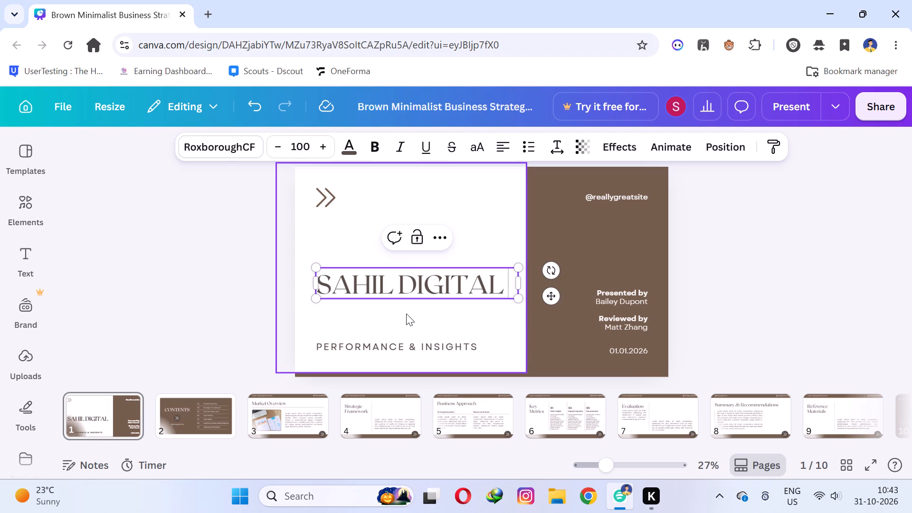
pyautogui.write('SER')
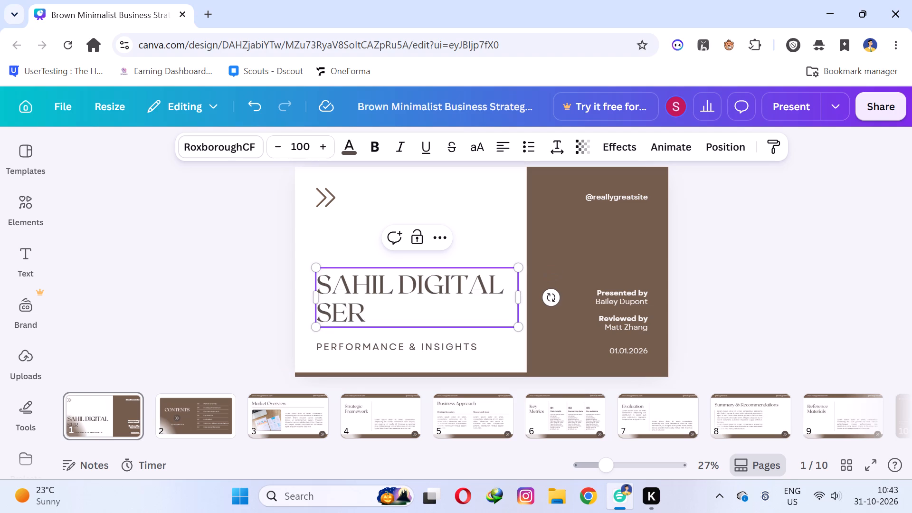
pyautogui.write('VICE')
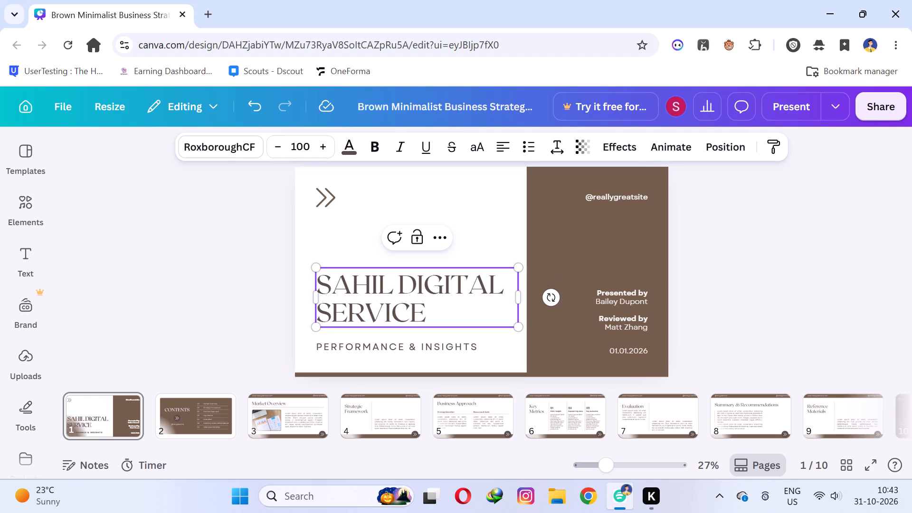
pyautogui.press('space')
pyautogui.click(505, 202)
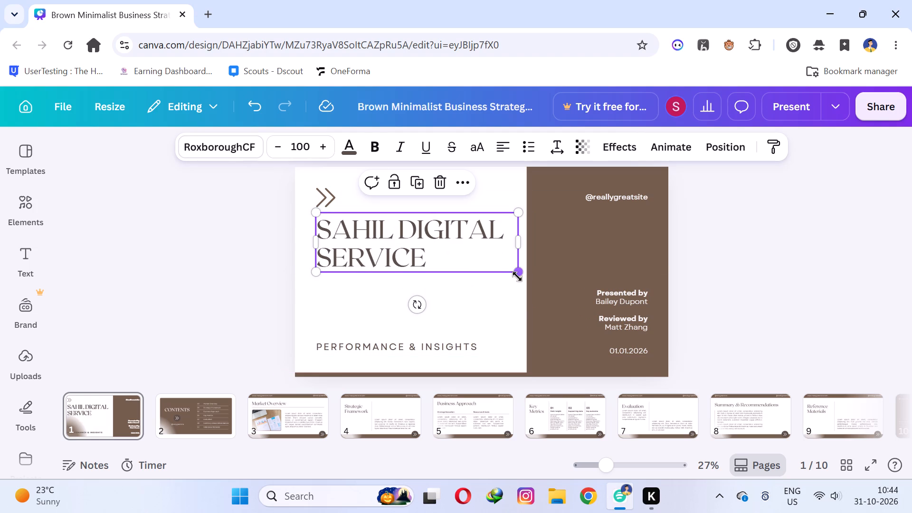
# Shrink the cover title to a font size of about 69.2 and place it beside the double-arrow icon near the slide's top.
pyautogui.moveTo(518, 274); pyautogui.dragTo(454, 264)
pyautogui.moveTo(354, 232); pyautogui.dragTo(376, 232)
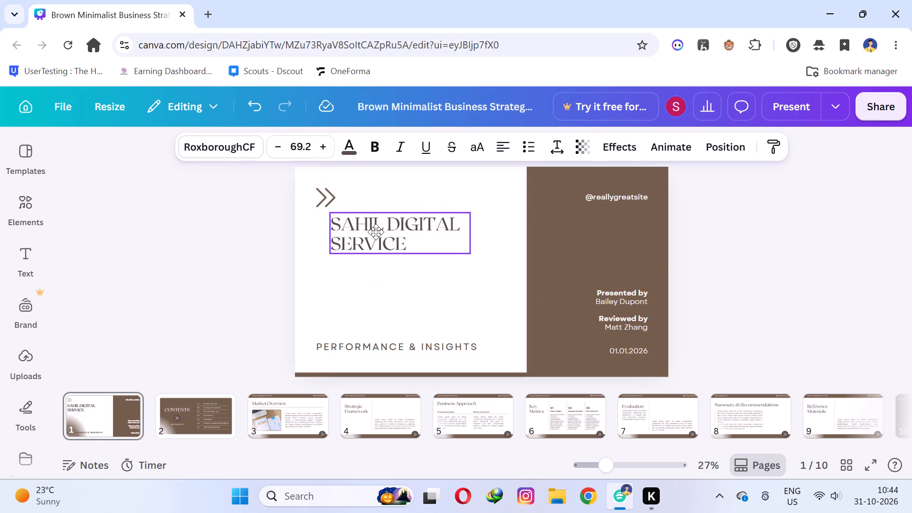
pyautogui.moveTo(376, 232); pyautogui.dragTo(383, 200)
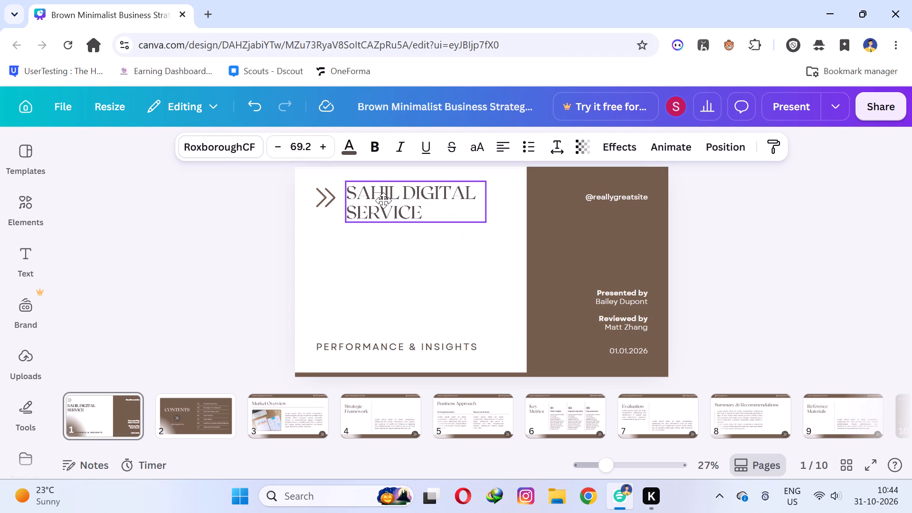
pyautogui.moveTo(383, 200); pyautogui.dragTo(384, 200)
pyautogui.click(187, 263)
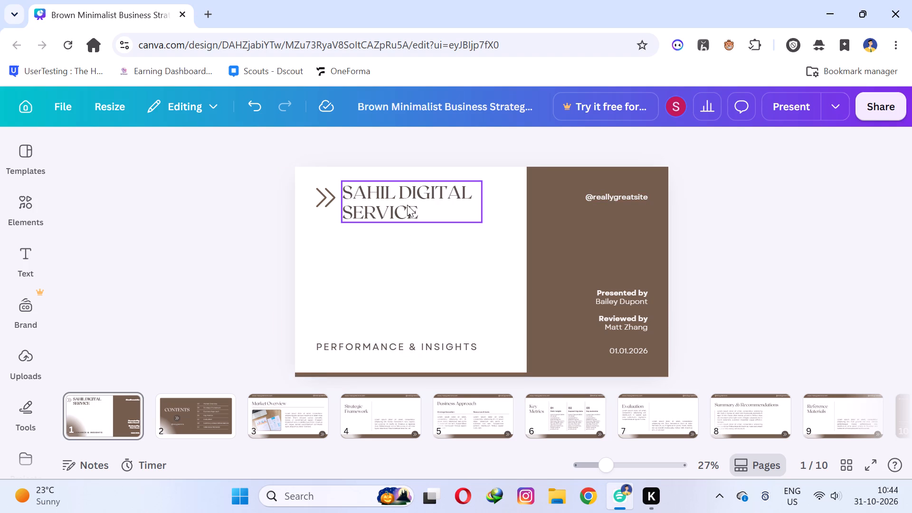
# Move the title and the double-arrow icon down above the subtitle, with the icon just before the title.
pyautogui.moveTo(404, 201); pyautogui.dragTo(402, 287)
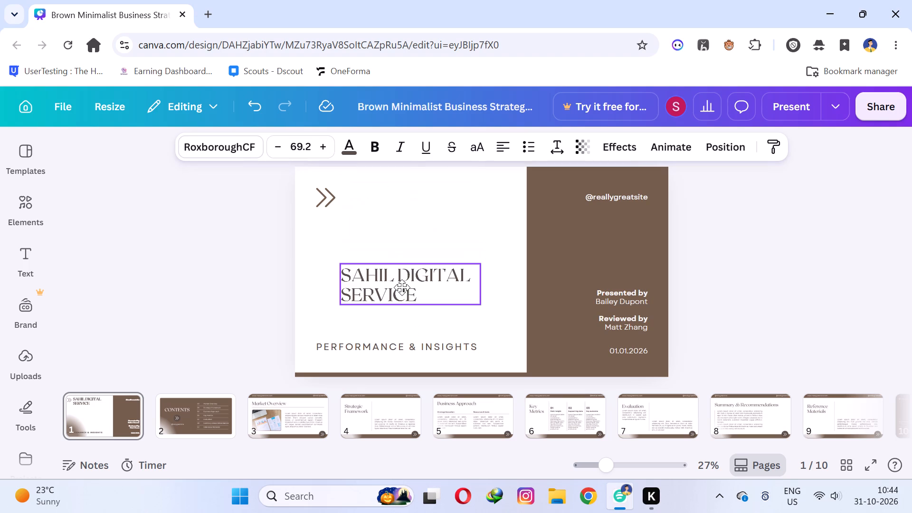
pyautogui.moveTo(402, 287); pyautogui.dragTo(403, 283)
pyautogui.moveTo(325, 202); pyautogui.dragTo(314, 268)
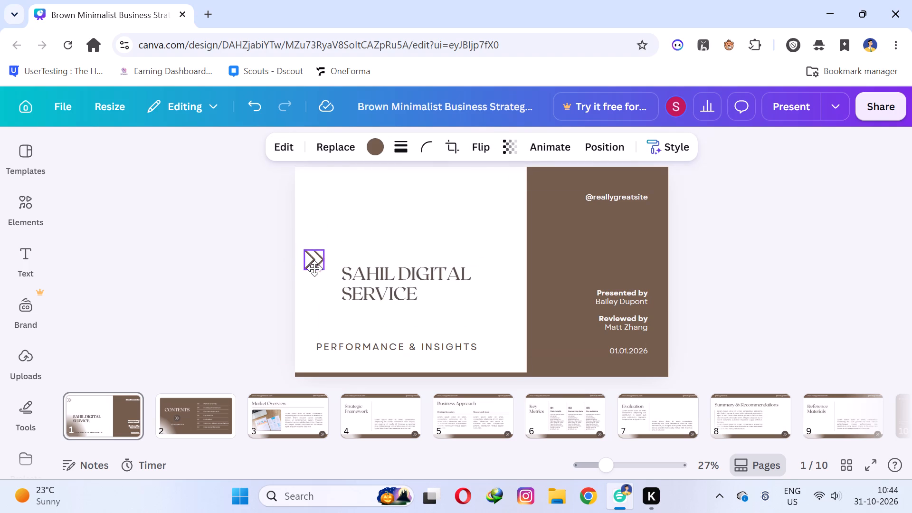
pyautogui.moveTo(314, 268); pyautogui.dragTo(323, 288)
pyautogui.click(247, 285)
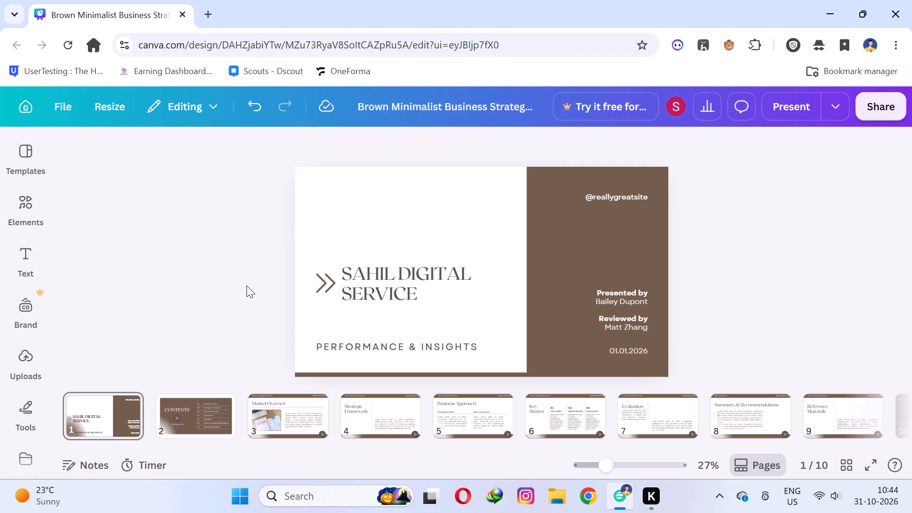
# Replace the presenter's name under "Presented by" with "SAHIL".
pyautogui.doubleClick(607, 301)
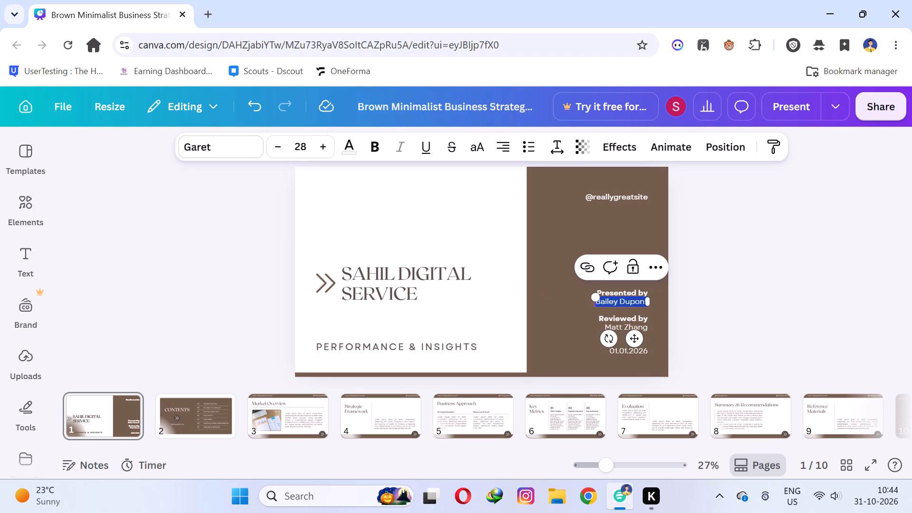
pyautogui.write('SAHIL')
pyautogui.click(772, 298)
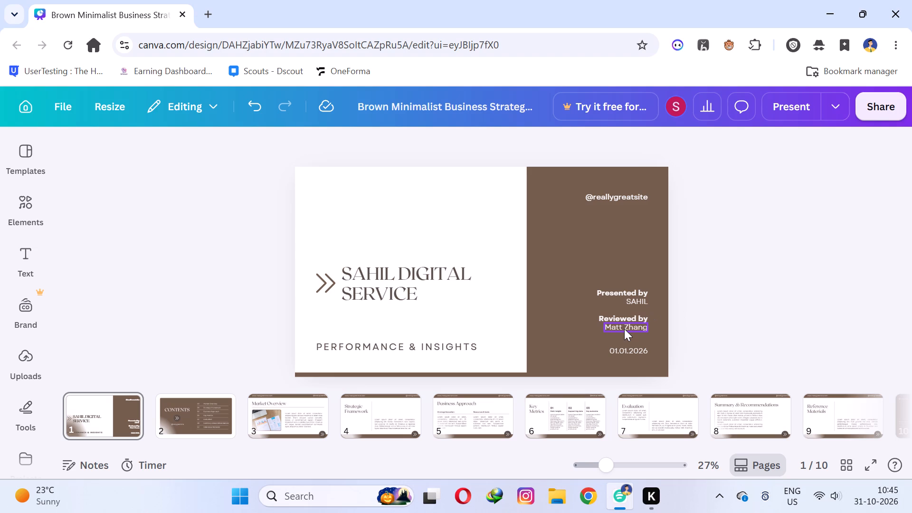
# Delete the first name from the reviewer's name under "Reviewed by", keeping only the surname.
pyautogui.doubleClick(624, 329)
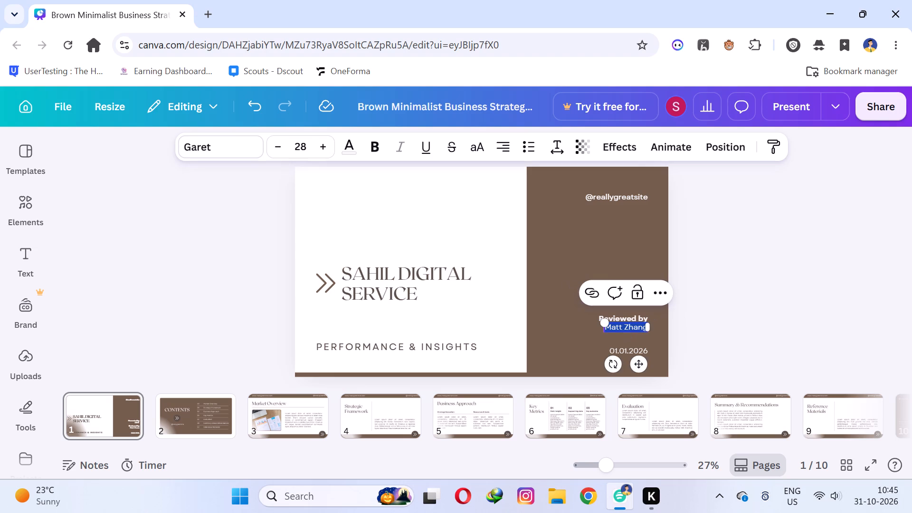
pyautogui.click(621, 328)
pyautogui.press('BackSpace')
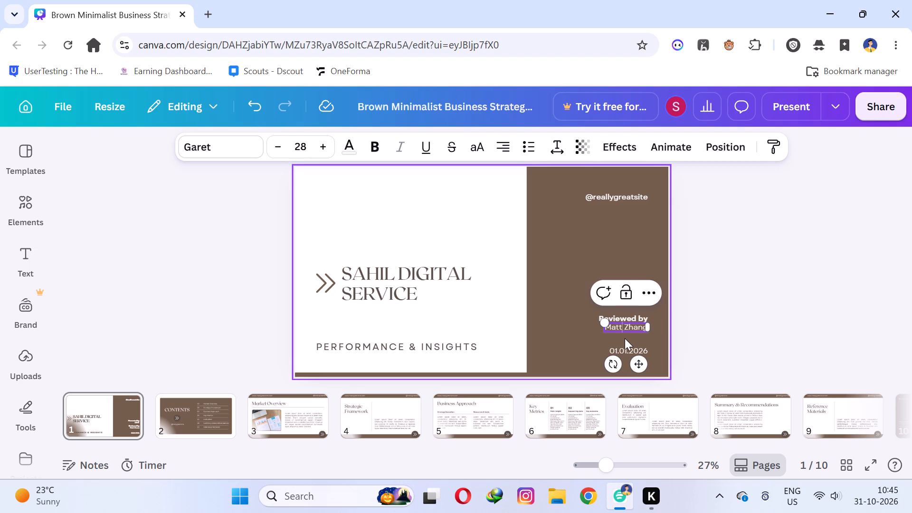
pyautogui.press('BackSpace')
pyautogui.press('BackSpace')
pyautogui.press('BackSpace')
pyautogui.click(597, 340)
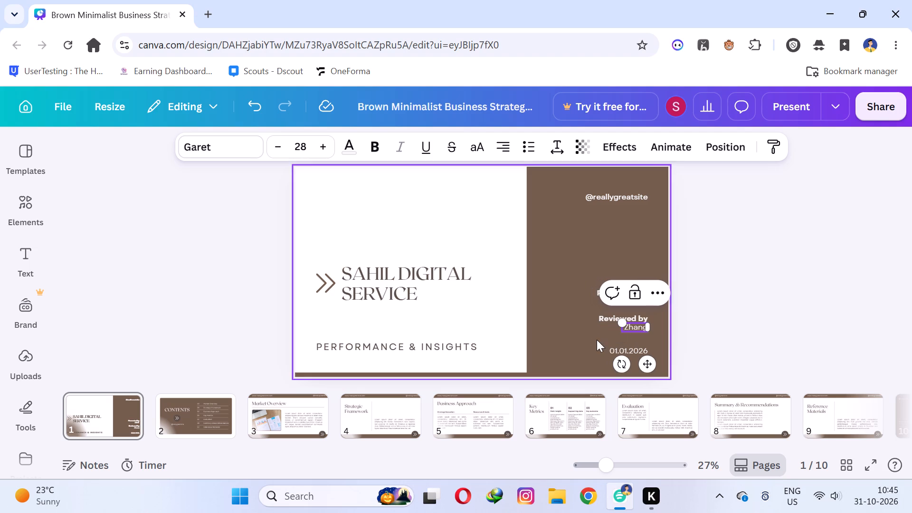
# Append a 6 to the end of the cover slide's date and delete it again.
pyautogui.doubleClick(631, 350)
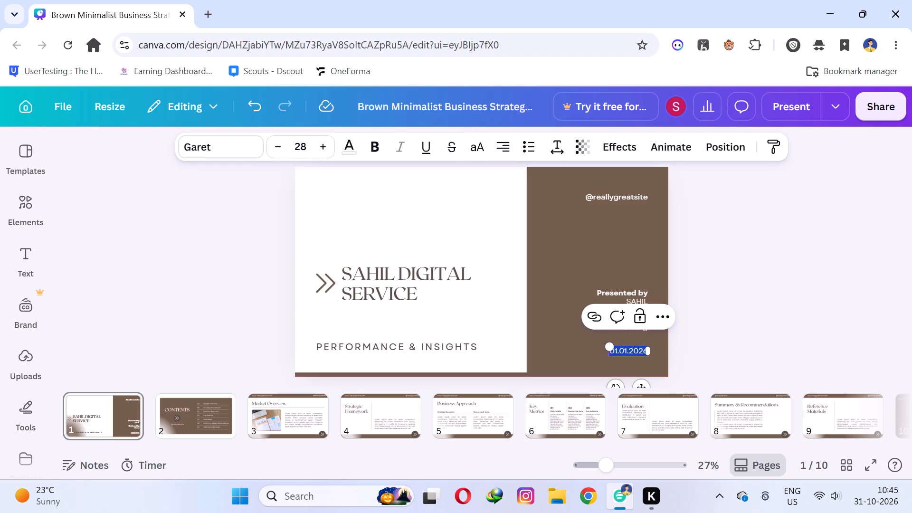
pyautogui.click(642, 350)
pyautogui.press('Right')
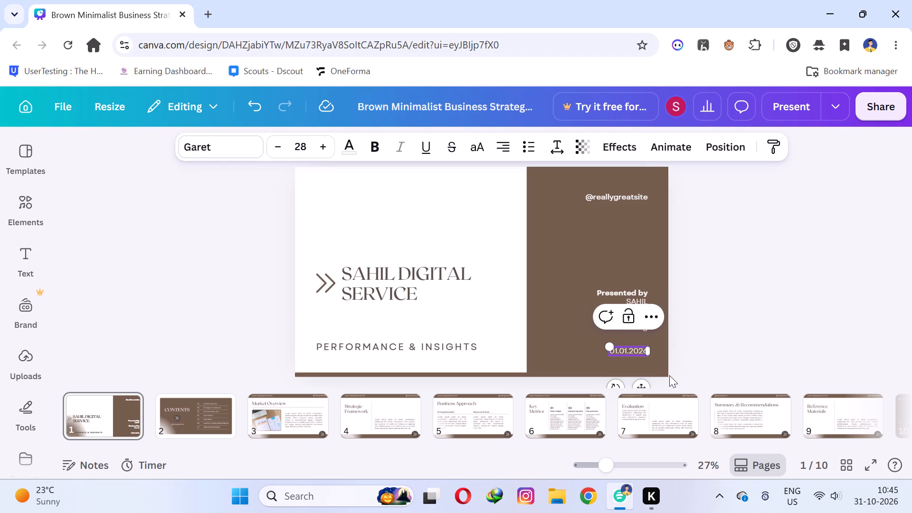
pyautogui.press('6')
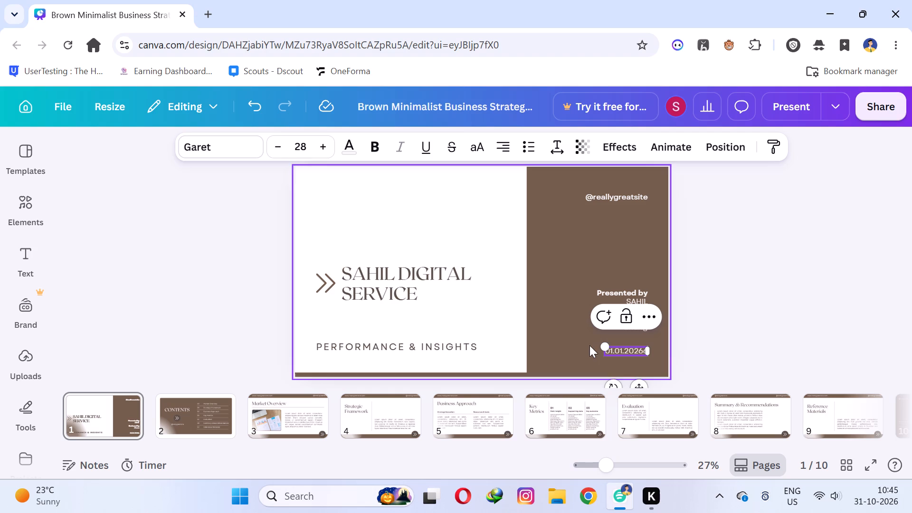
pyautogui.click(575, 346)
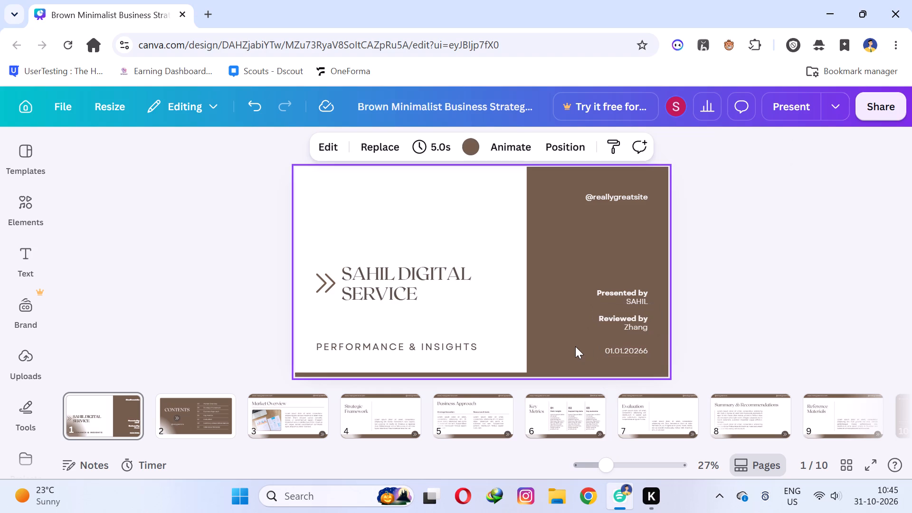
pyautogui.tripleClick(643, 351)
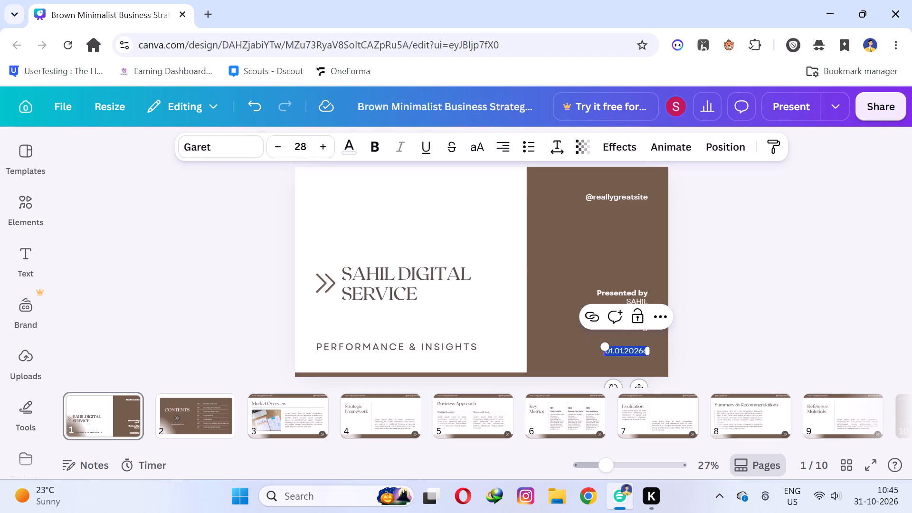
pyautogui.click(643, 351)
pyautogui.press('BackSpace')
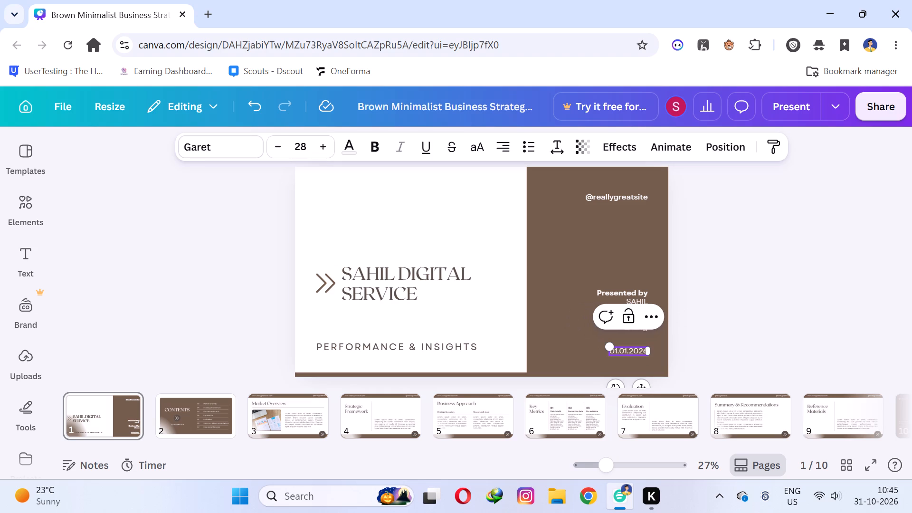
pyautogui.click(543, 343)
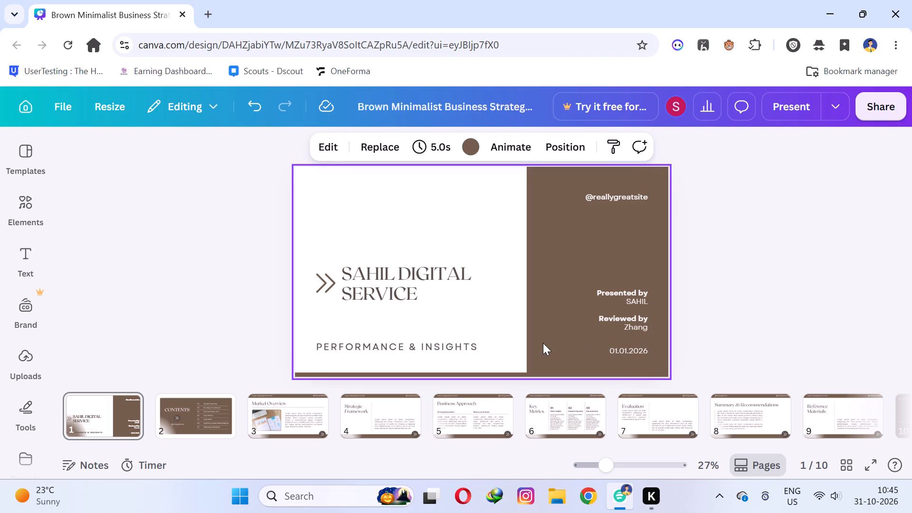
# Change the "PERFORMANCE & INSIGHTS" subtitle's font, trying RoxboroughCF and settling on DM Sans.
pyautogui.click(427, 343)
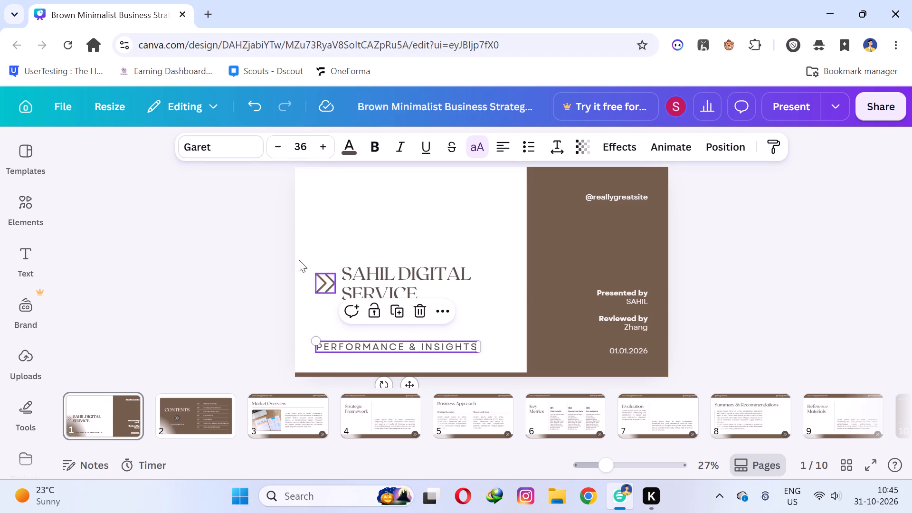
pyautogui.click(217, 155)
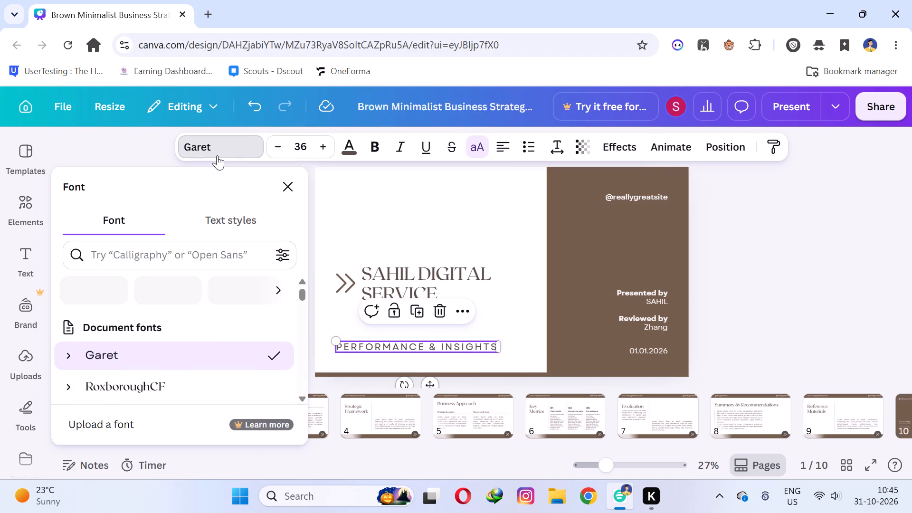
pyautogui.click(118, 381)
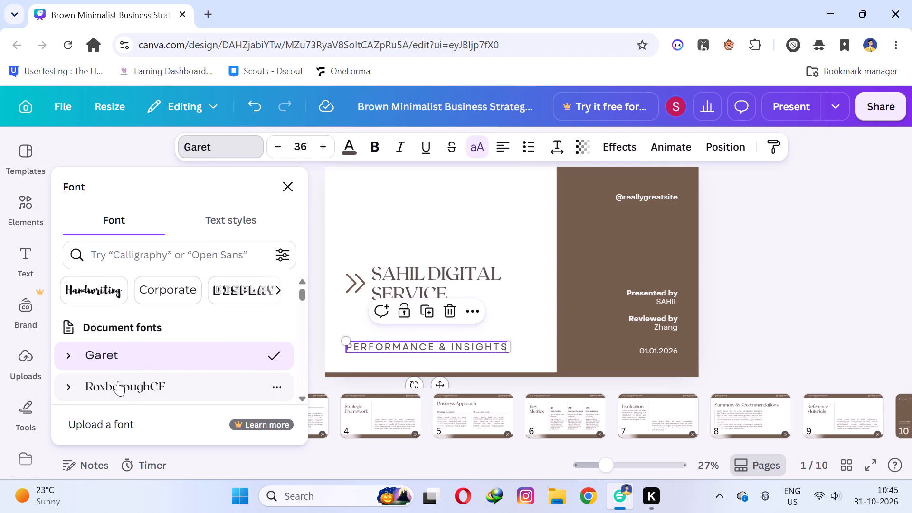
pyautogui.scroll(-2, 118, 381)
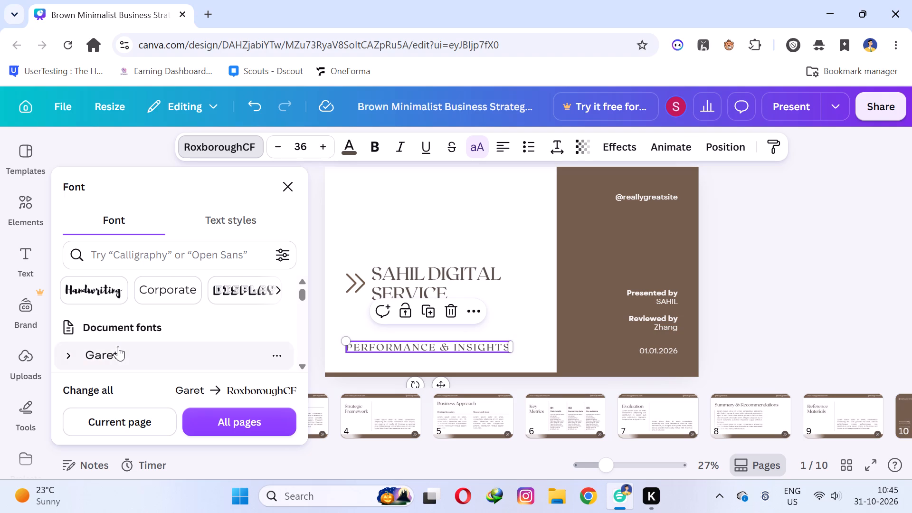
pyautogui.scroll(-2, 110, 336)
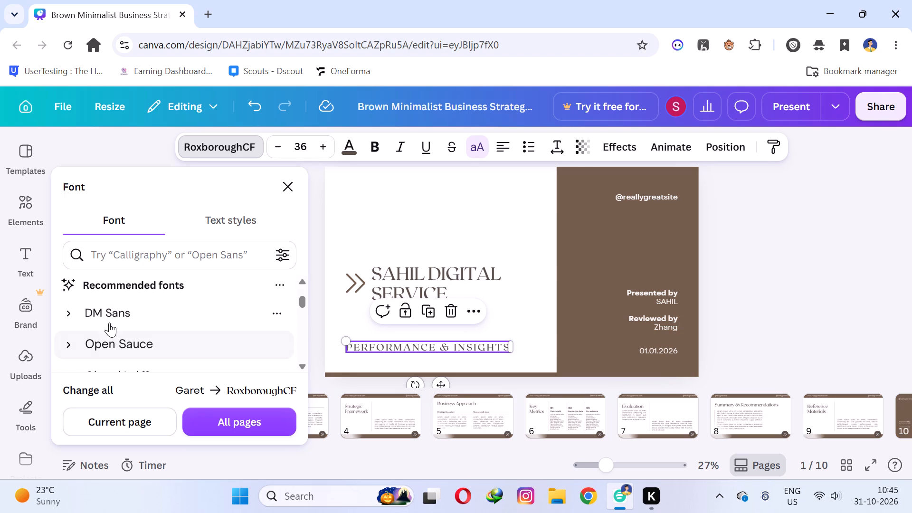
pyautogui.click(109, 318)
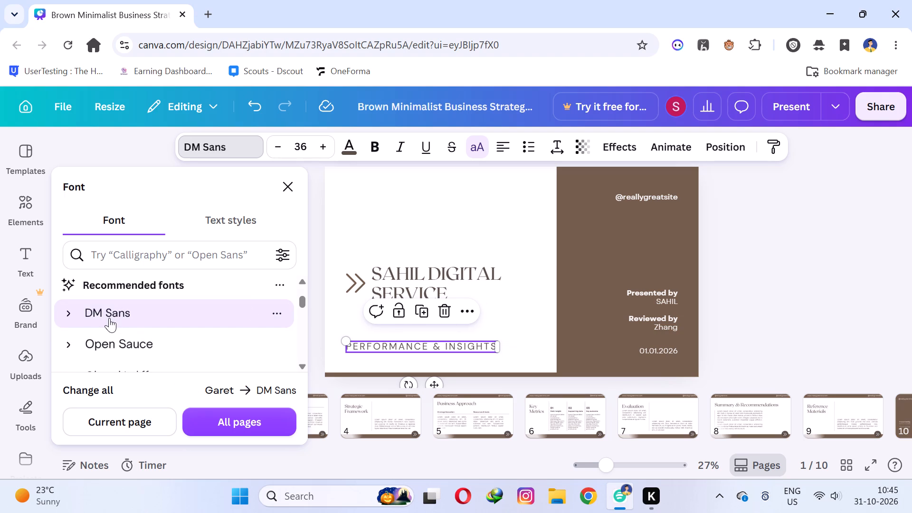
pyautogui.click(845, 277)
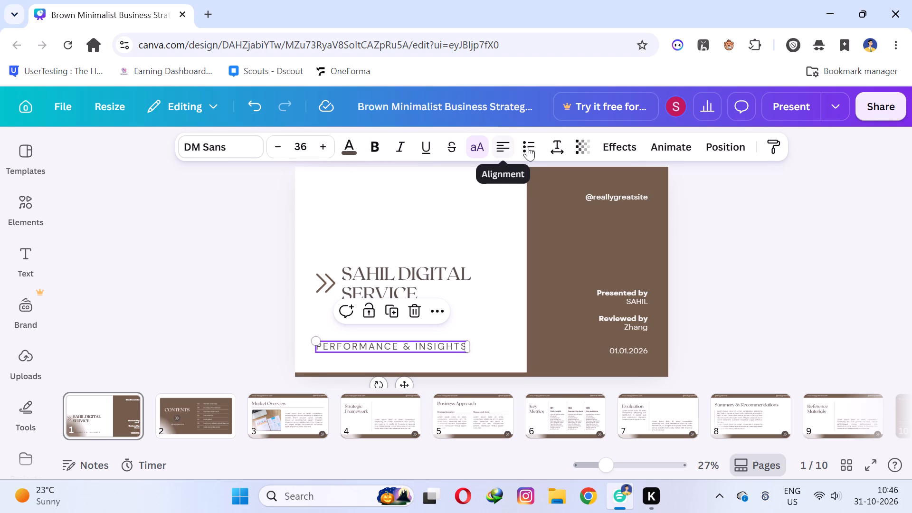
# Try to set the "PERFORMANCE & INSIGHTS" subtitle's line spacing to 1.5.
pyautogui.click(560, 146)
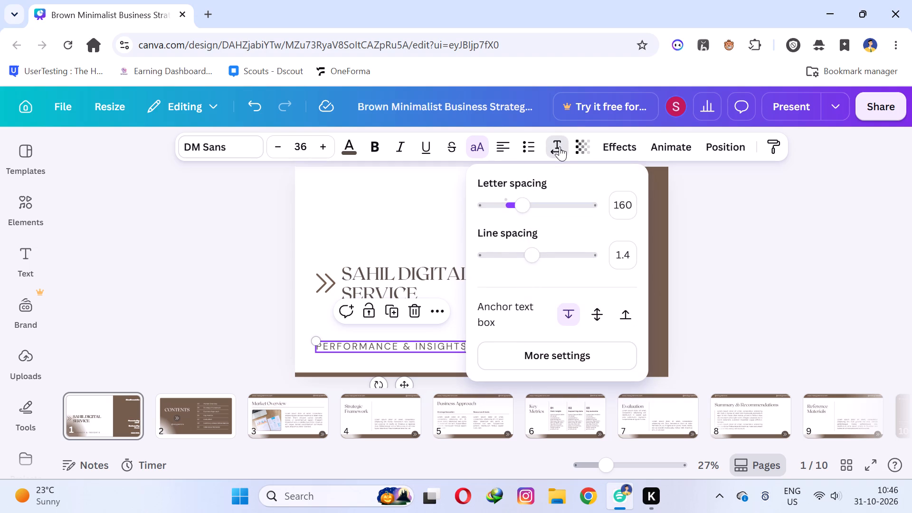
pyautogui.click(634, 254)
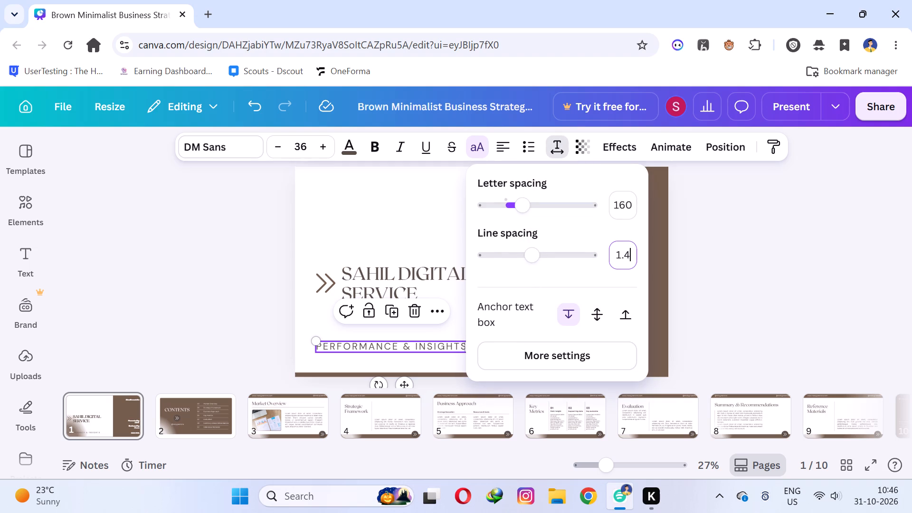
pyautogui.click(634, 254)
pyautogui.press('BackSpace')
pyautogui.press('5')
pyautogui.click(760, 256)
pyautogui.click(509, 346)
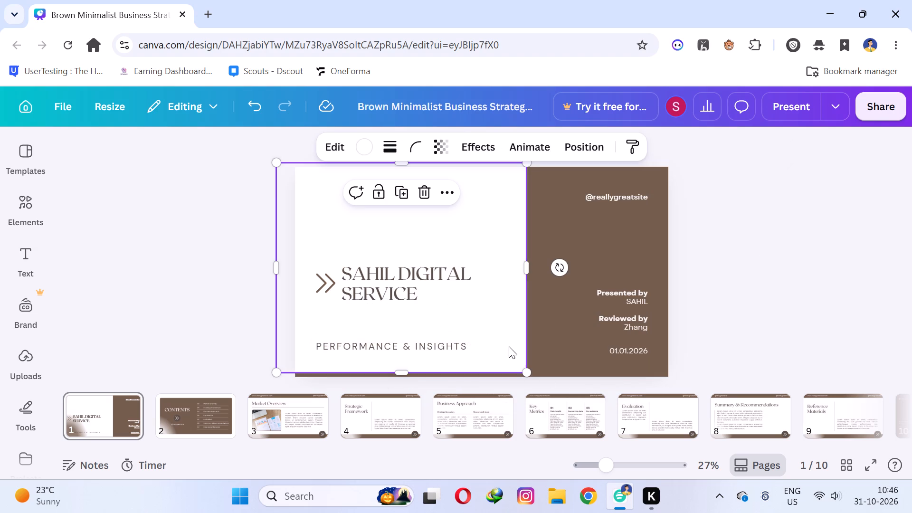
# Set the "PERFORMANCE & INSIGHTS" subtitle's line spacing to 1.5, keep the text box anchored to the top, and recheck its spacing settings.
pyautogui.click(446, 348)
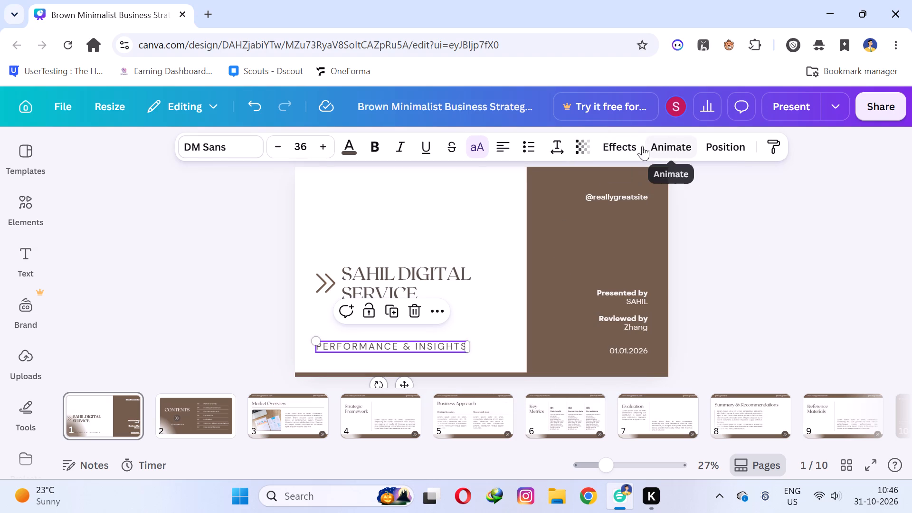
pyautogui.click(563, 145)
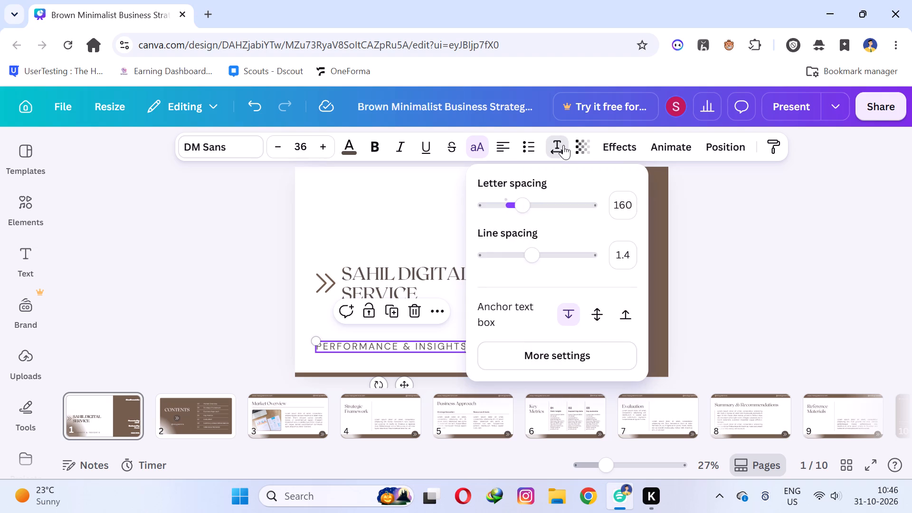
pyautogui.click(630, 254)
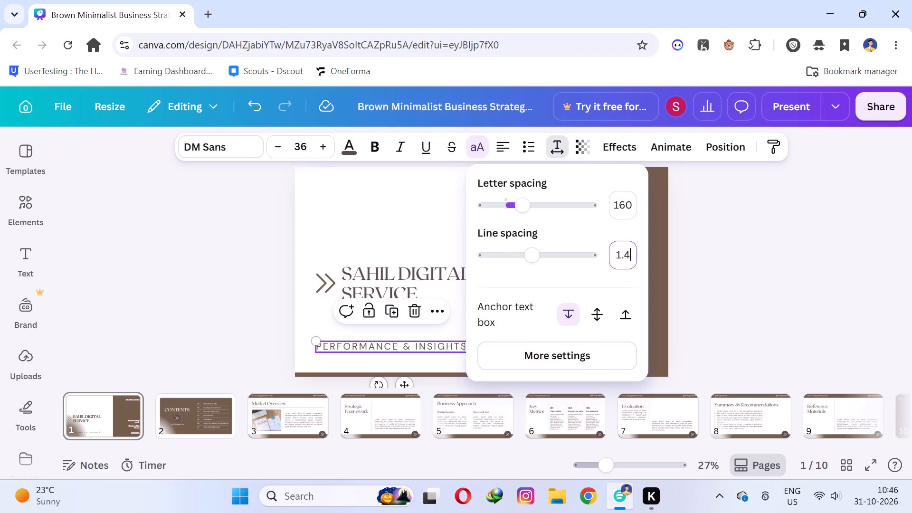
pyautogui.click(627, 254)
pyautogui.press('BackSpace')
pyautogui.press('5')
pyautogui.click(571, 321)
pyautogui.click(571, 321)
pyautogui.click(432, 207)
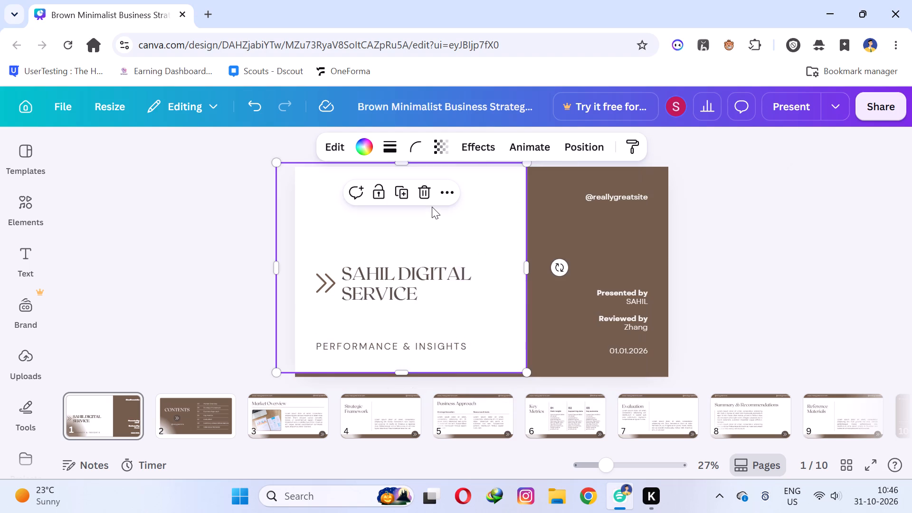
pyautogui.tripleClick(430, 345)
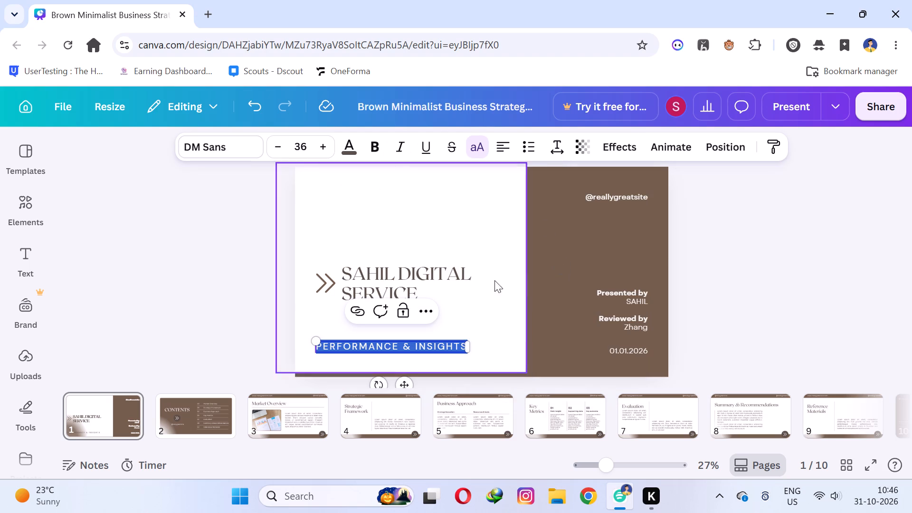
pyautogui.click(557, 152)
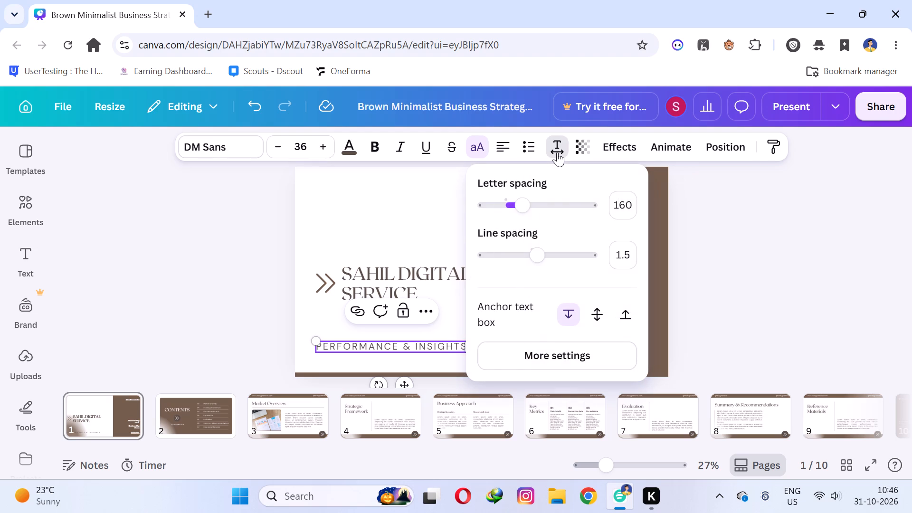
pyautogui.click(754, 249)
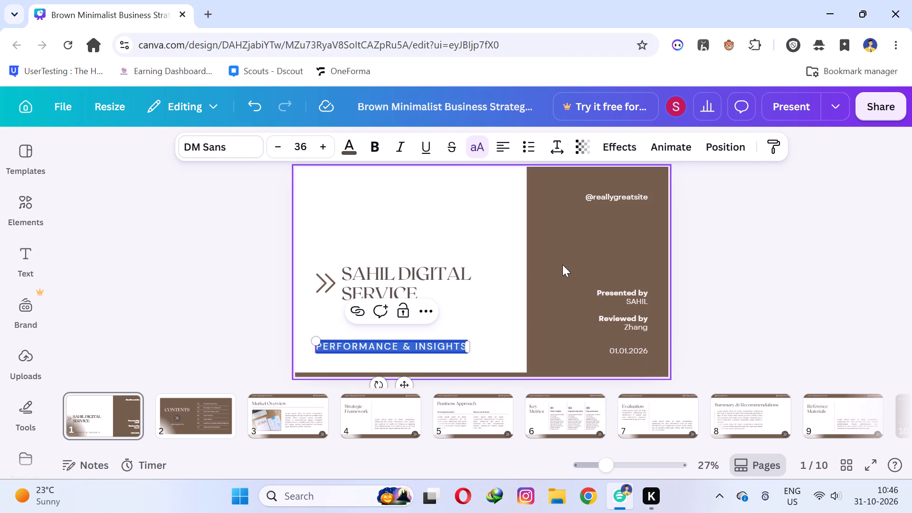
# Shrink the cover slide's white panel slightly from its lower-left corner, widening the brown strip beneath it.
pyautogui.click(503, 310)
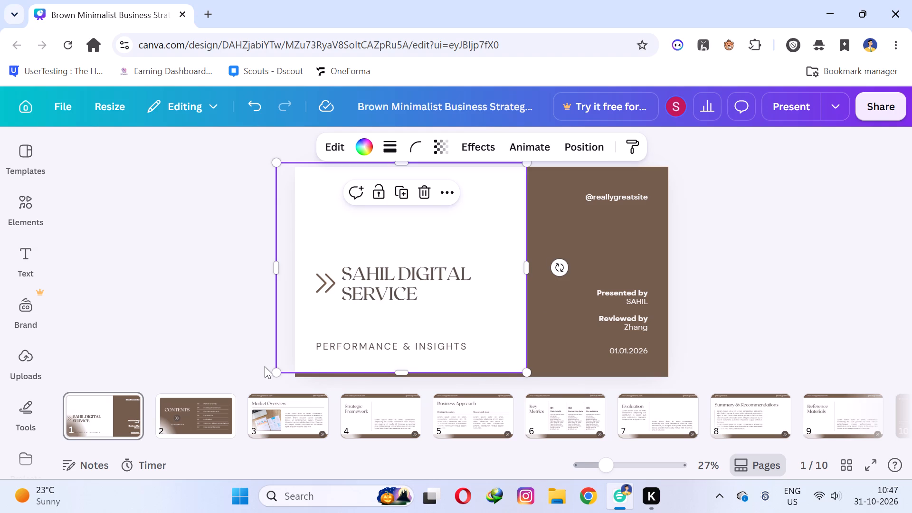
pyautogui.moveTo(271, 370); pyautogui.dragTo(281, 371)
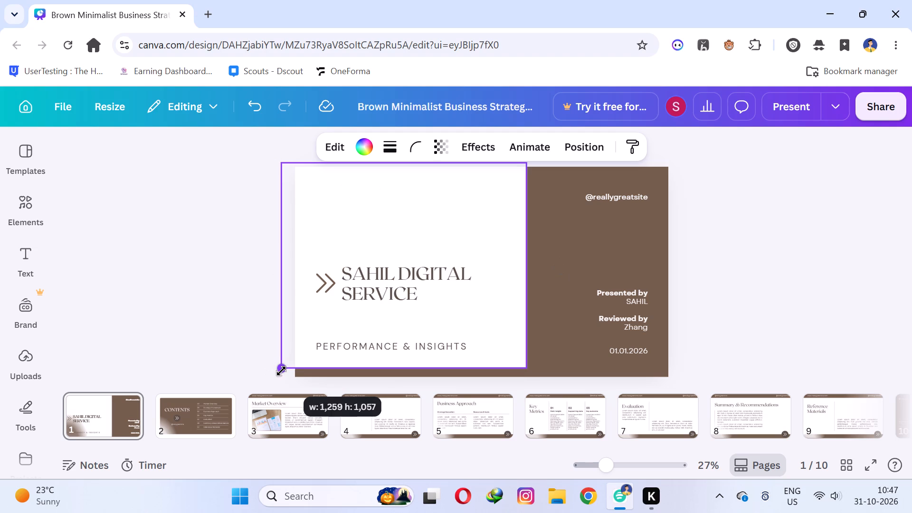
pyautogui.moveTo(281, 371); pyautogui.dragTo(304, 377)
pyautogui.click(222, 327)
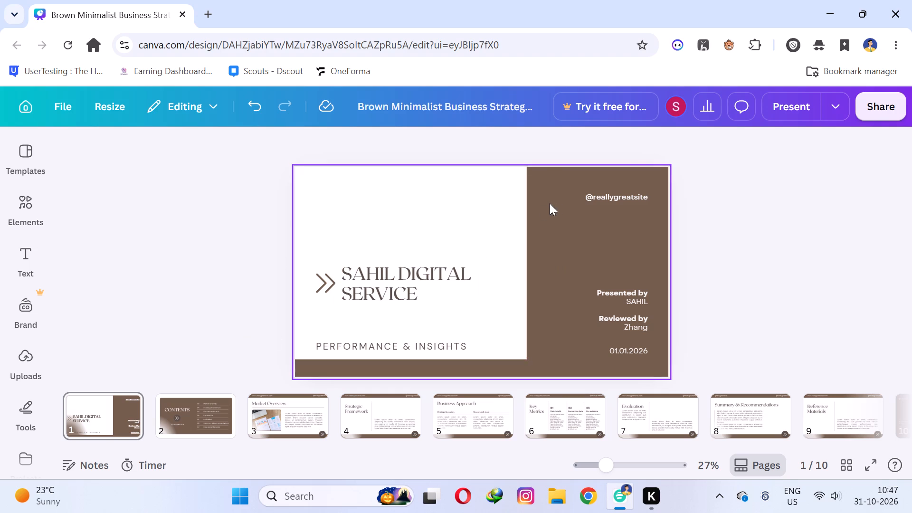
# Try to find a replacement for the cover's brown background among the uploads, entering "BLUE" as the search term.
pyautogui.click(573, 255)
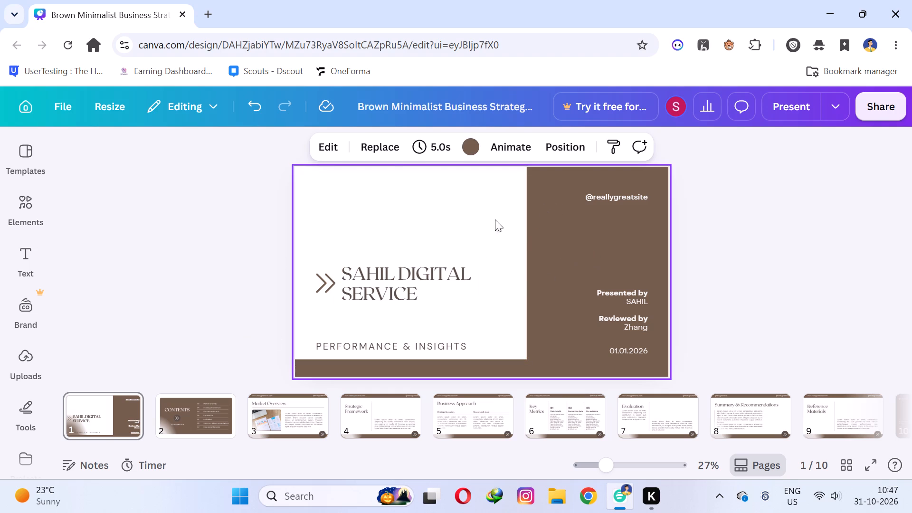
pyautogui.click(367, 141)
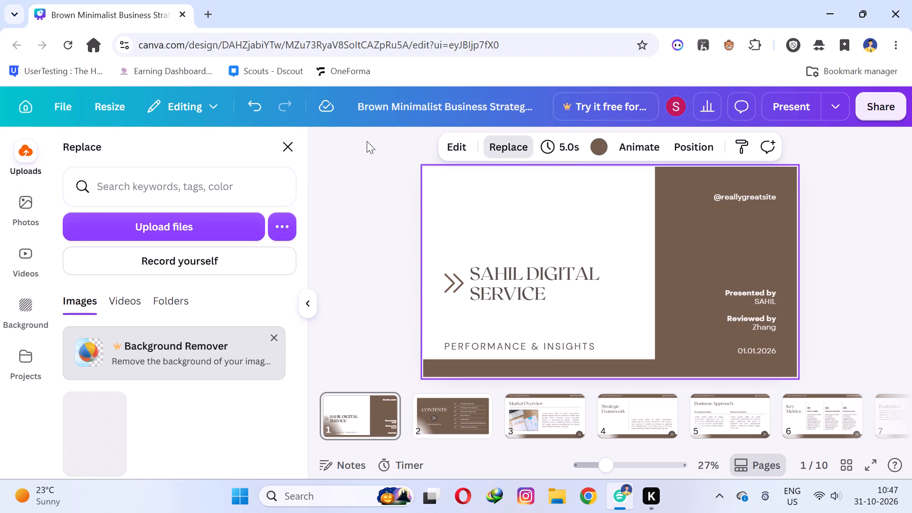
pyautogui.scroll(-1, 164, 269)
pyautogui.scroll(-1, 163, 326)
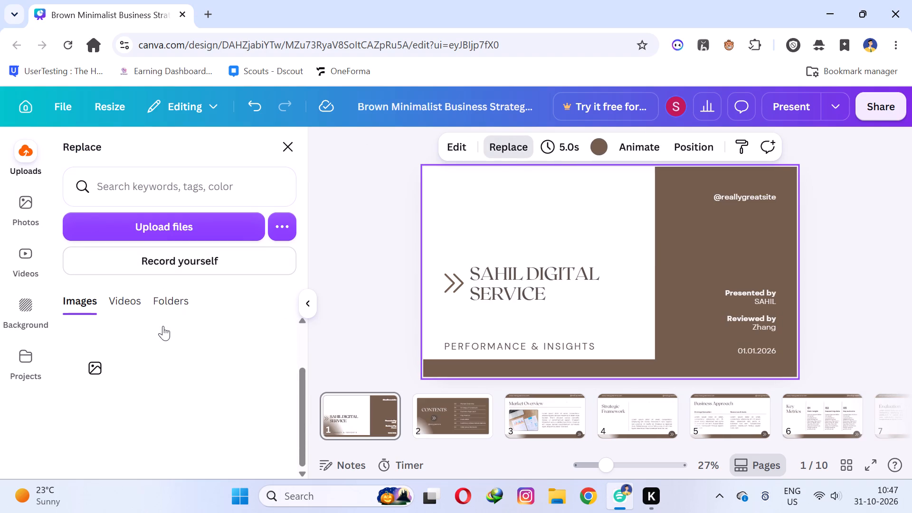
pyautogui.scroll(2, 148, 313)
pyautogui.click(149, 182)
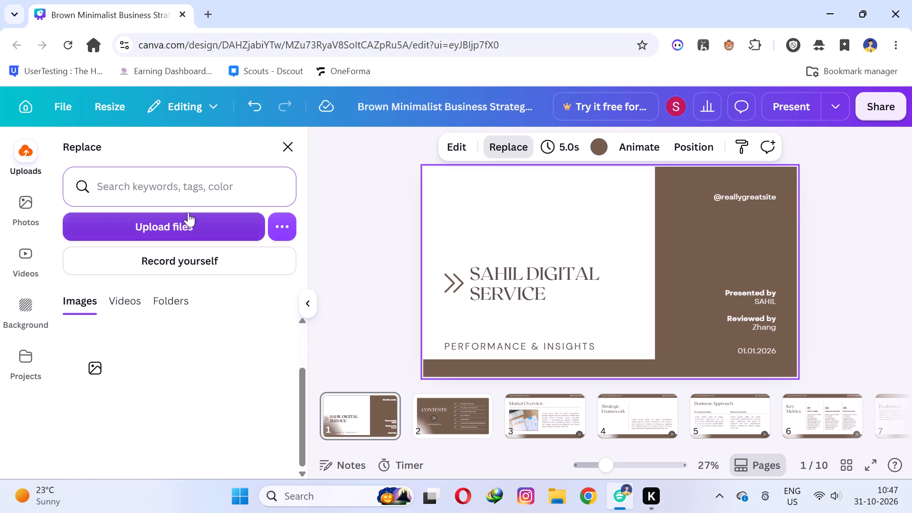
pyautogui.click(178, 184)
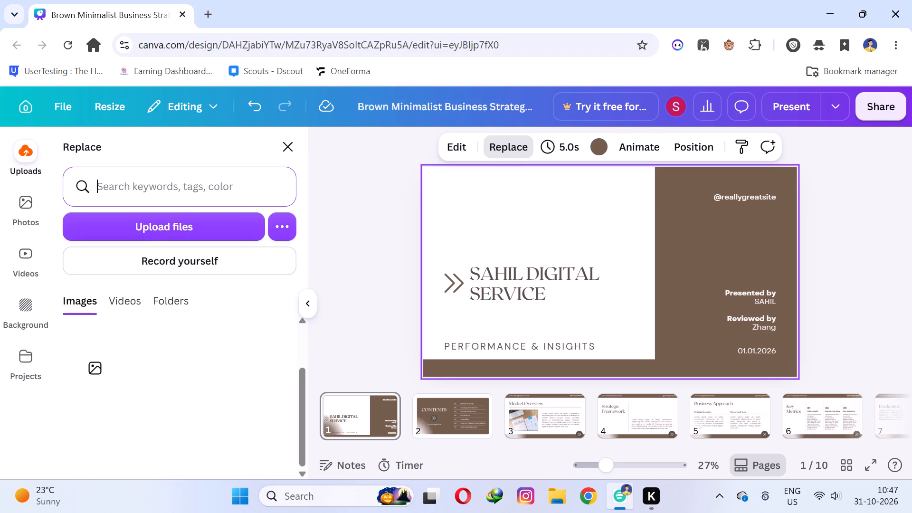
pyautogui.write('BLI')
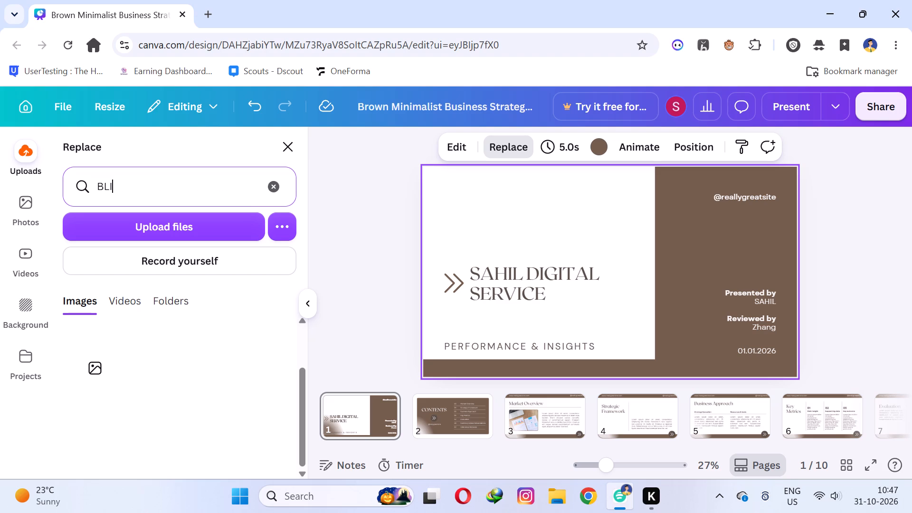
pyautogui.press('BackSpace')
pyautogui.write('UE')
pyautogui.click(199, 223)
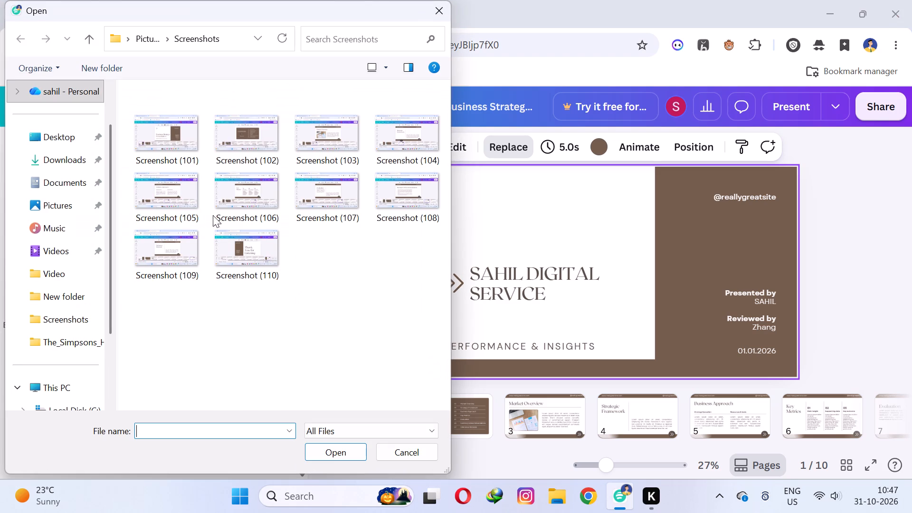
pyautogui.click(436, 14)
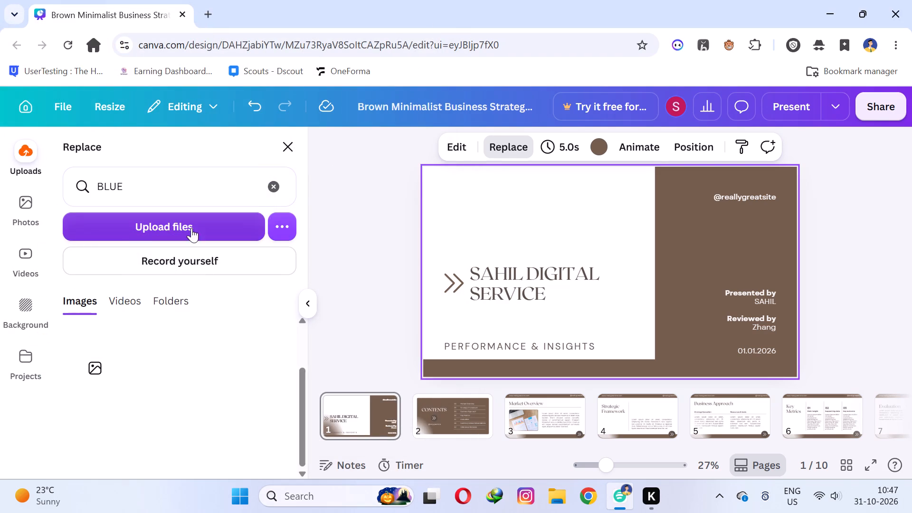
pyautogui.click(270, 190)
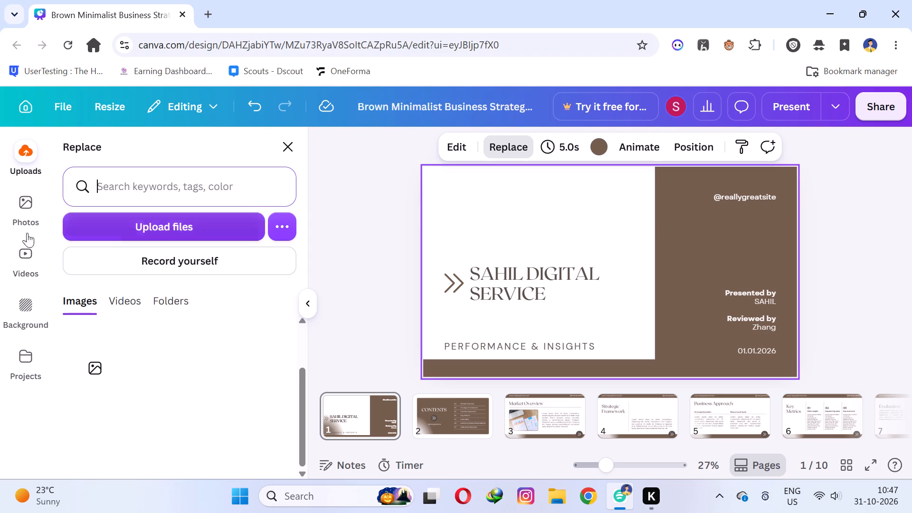
# Replace the cover slide's brown background with the recommended stock photo of a yellow arrow sign on a wall.
pyautogui.click(21, 206)
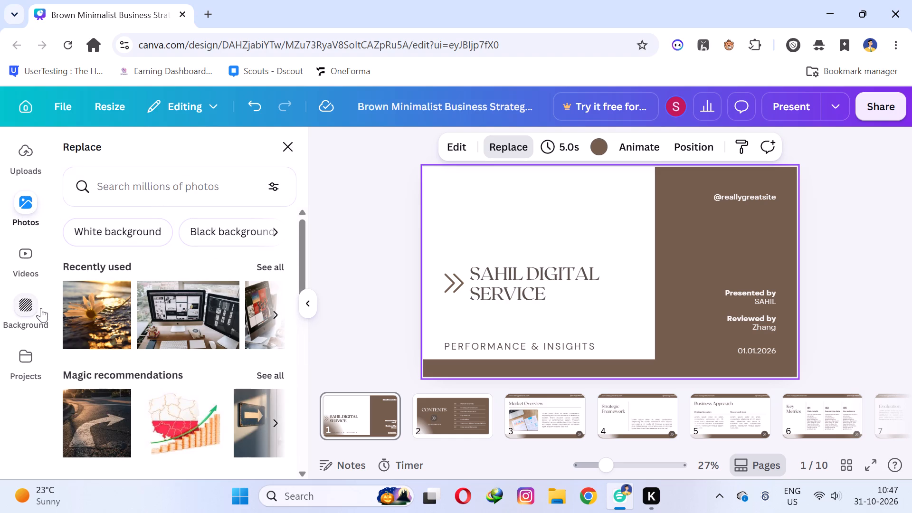
pyautogui.scroll(-1, 61, 337)
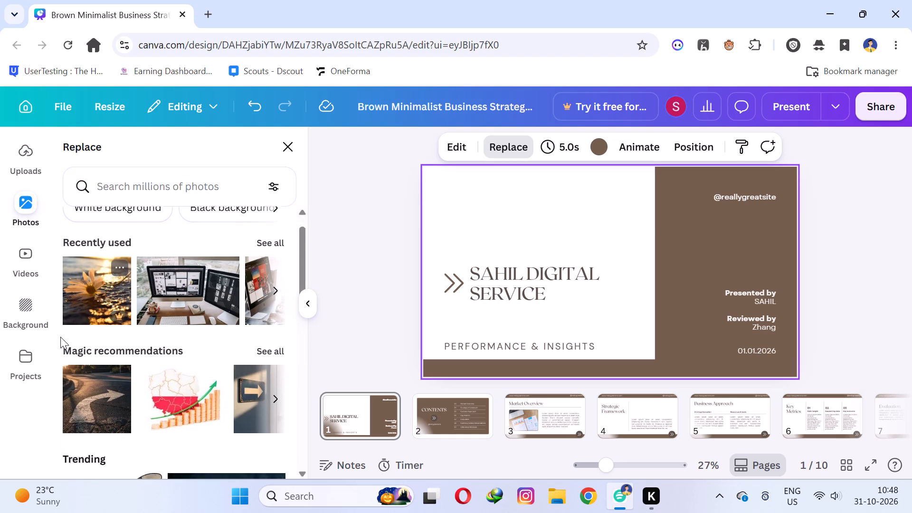
pyautogui.scroll(-1, 198, 381)
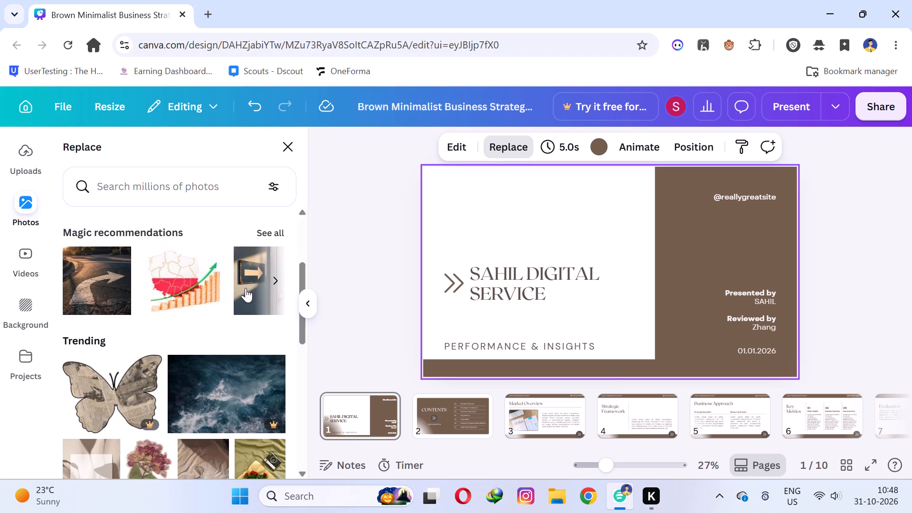
pyautogui.click(246, 288)
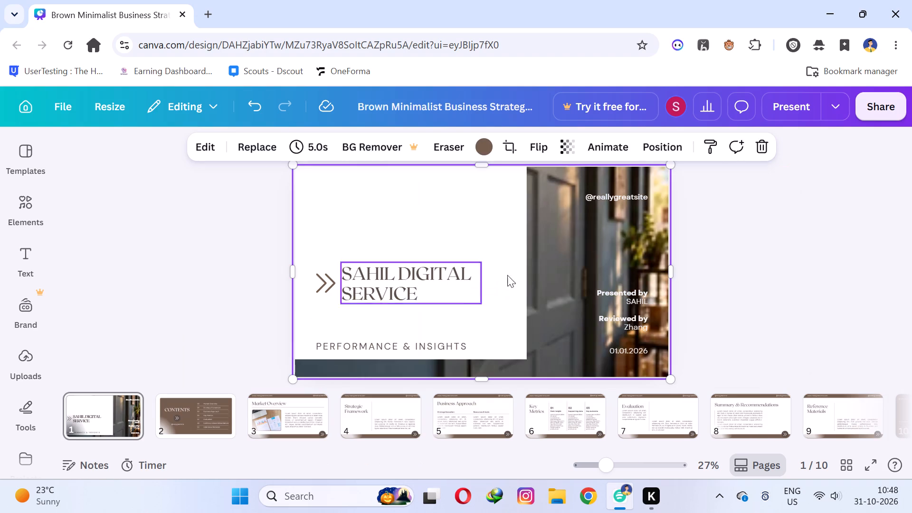
pyautogui.click(440, 228)
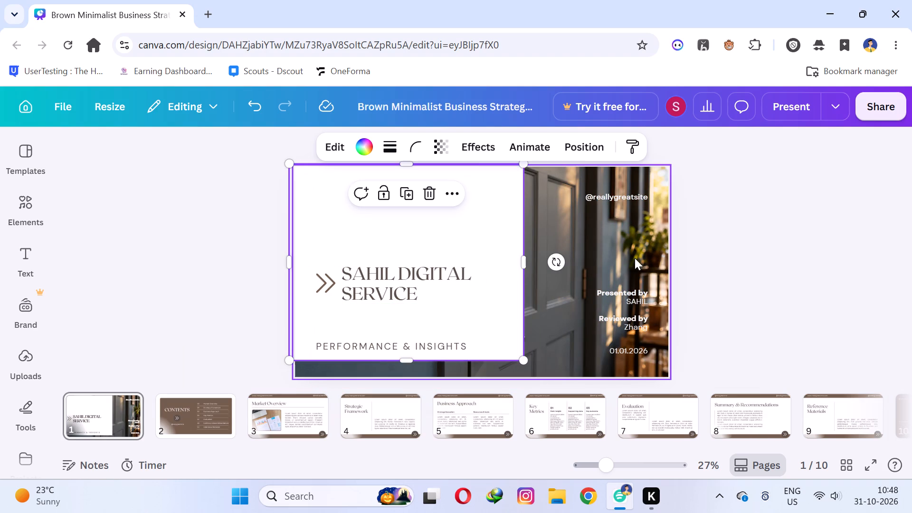
pyautogui.click(605, 240)
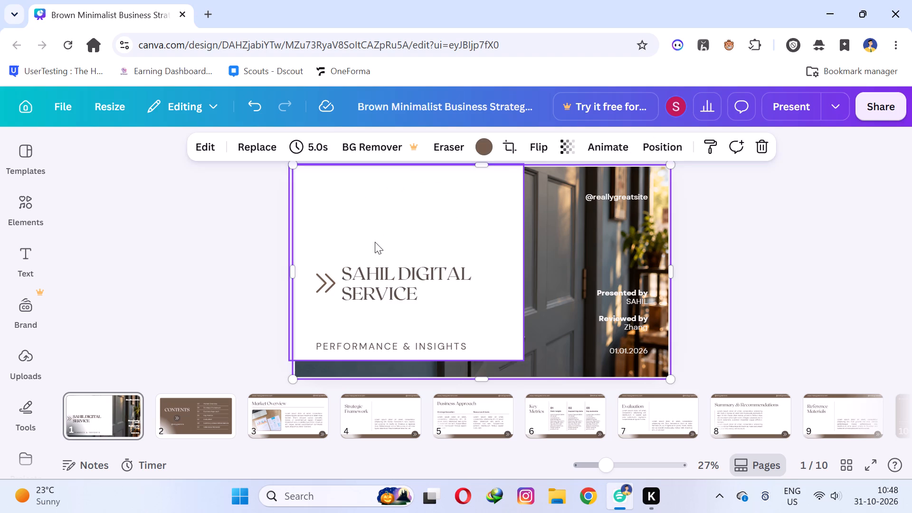
# Undo the last two cover slide edits to remove the stock photo and bring back the plain brown background.
pyautogui.hotkey('ctrl', 'z')
pyautogui.hotkey('ctrl', 'z')
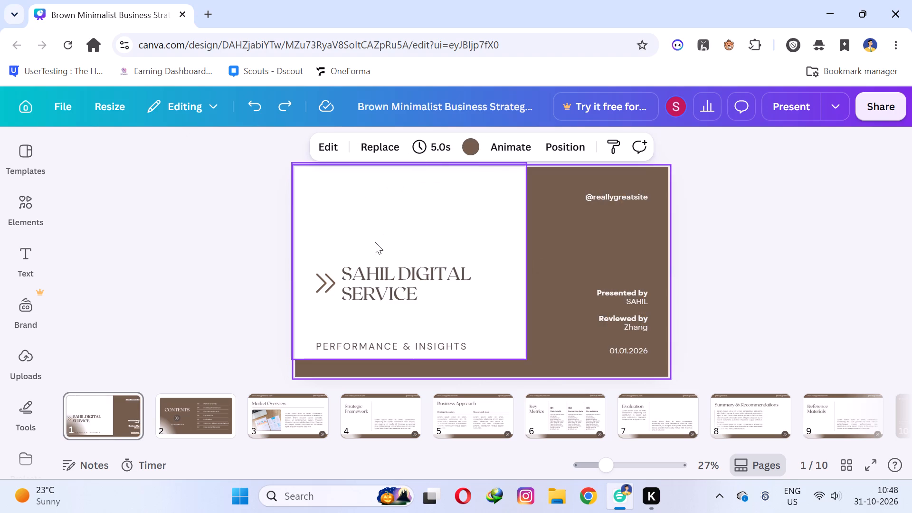
pyautogui.click(574, 247)
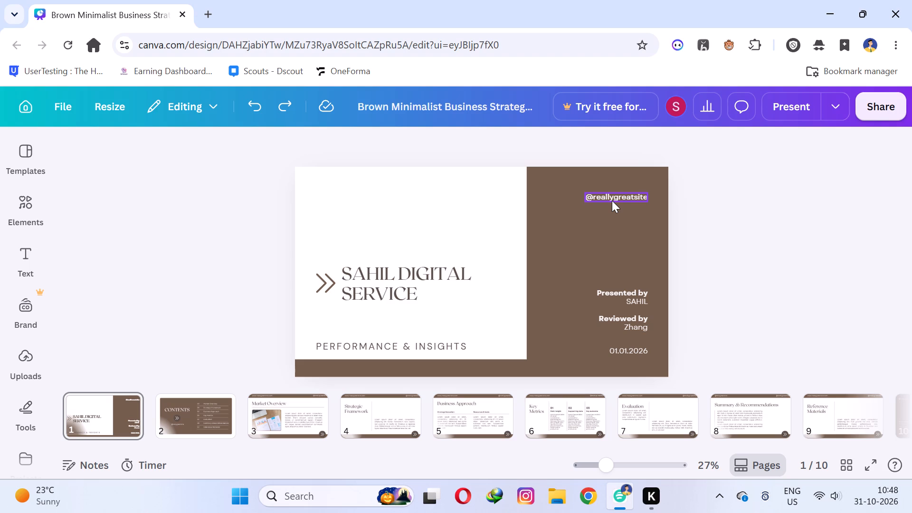
# Apply a suggested text animation to the "SAHIL DIGITAL SERVICE" title, set to both enter and exit with the Word writing style.
pyautogui.click(377, 287)
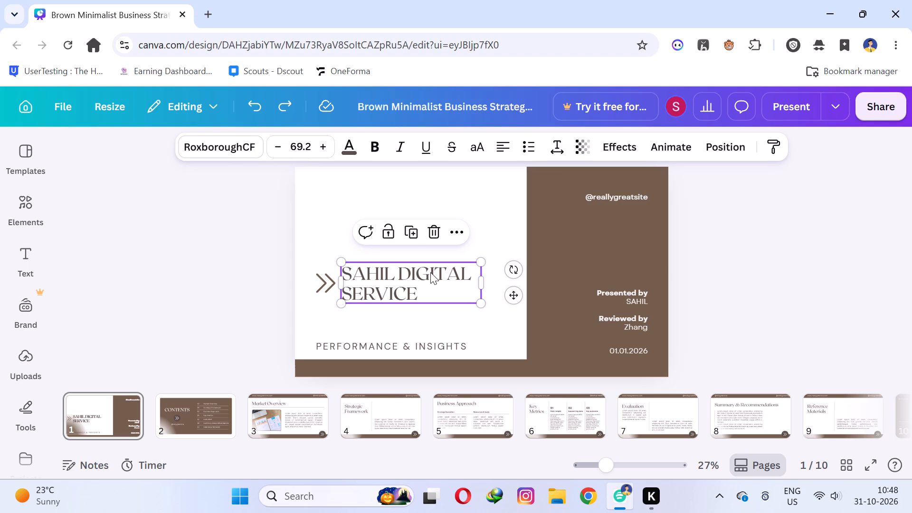
pyautogui.click(664, 145)
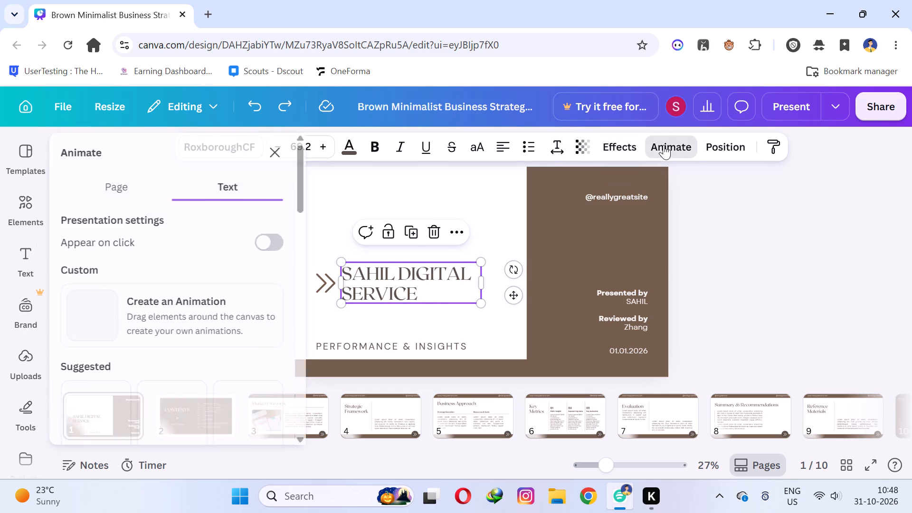
pyautogui.scroll(-3, 266, 286)
pyautogui.click(176, 258)
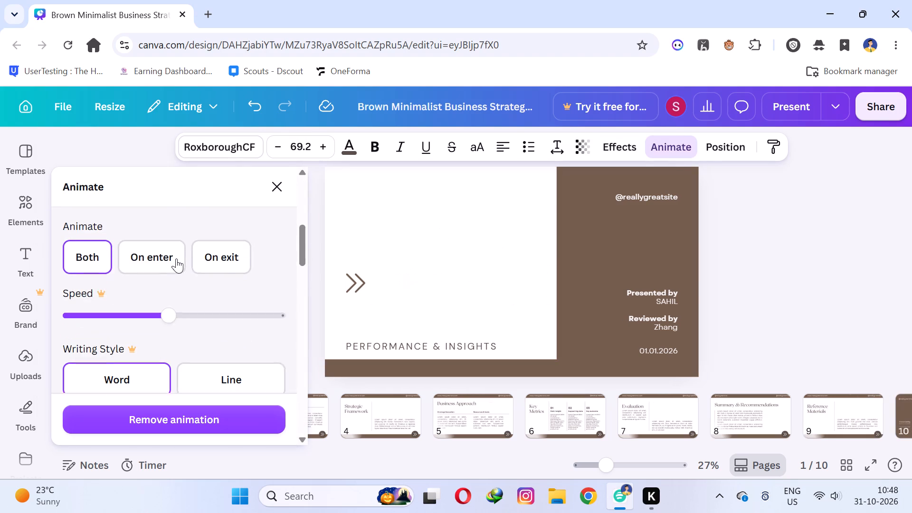
pyautogui.click(812, 248)
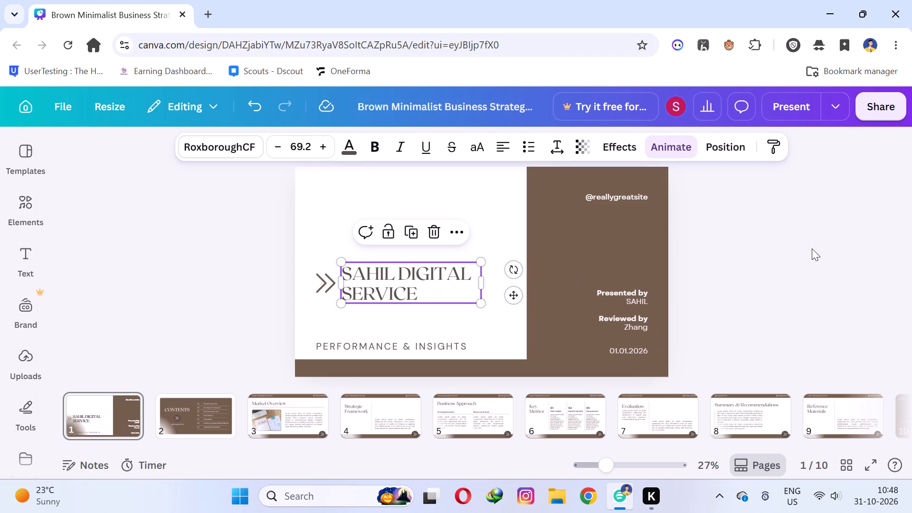
pyautogui.click(196, 283)
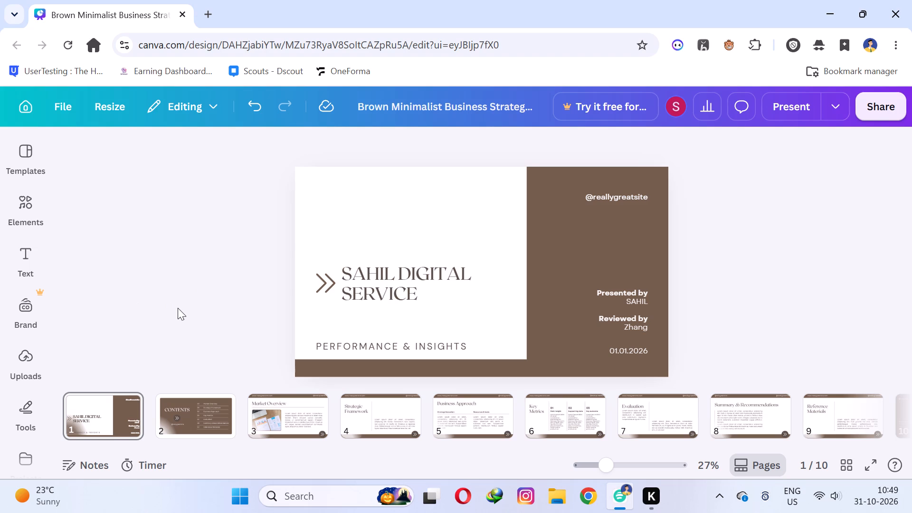
pyautogui.click(636, 200)
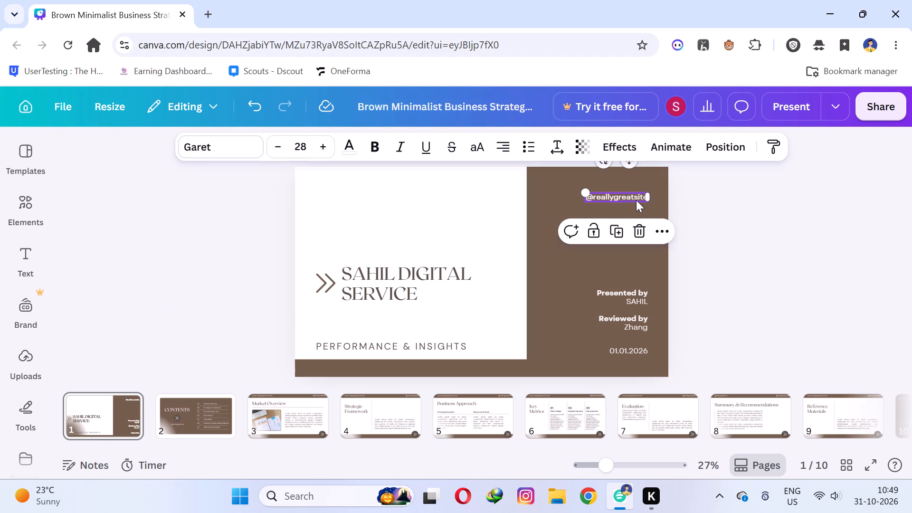
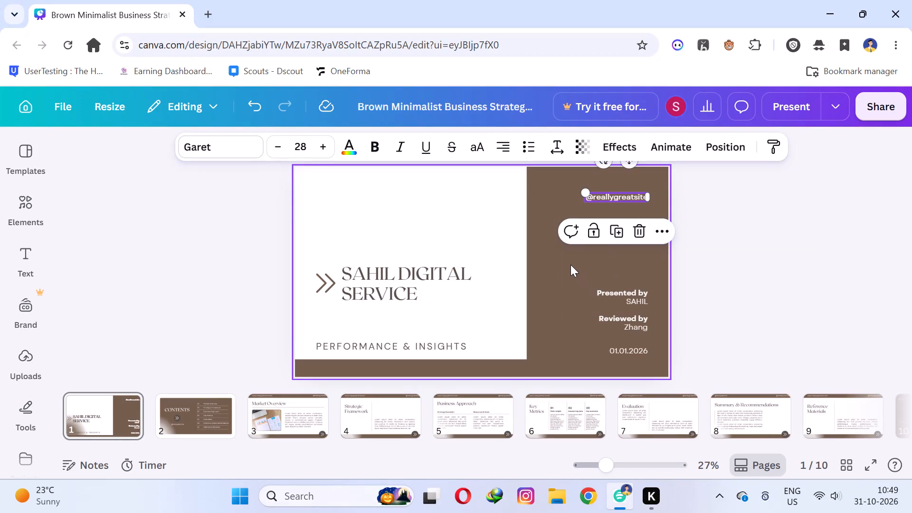
pyautogui.tripleClick(627, 198)
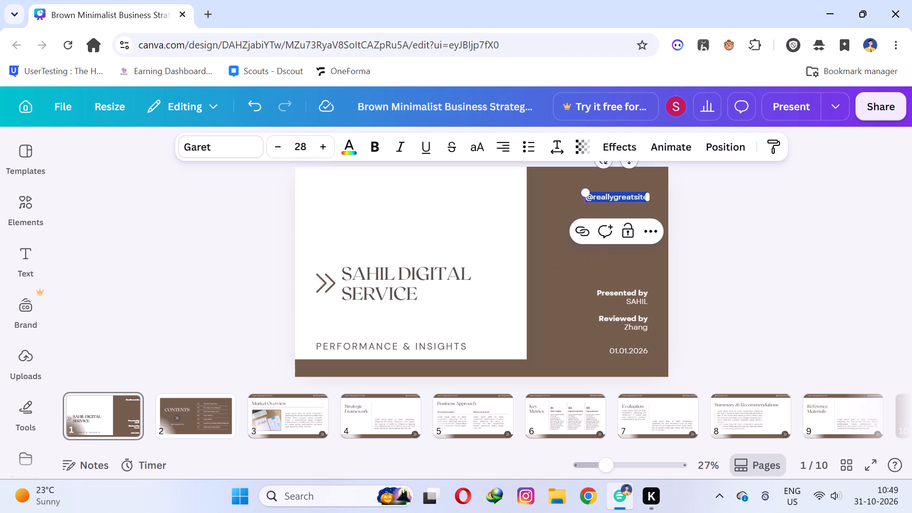
pyautogui.click(627, 198)
pyautogui.press('BackSpace')
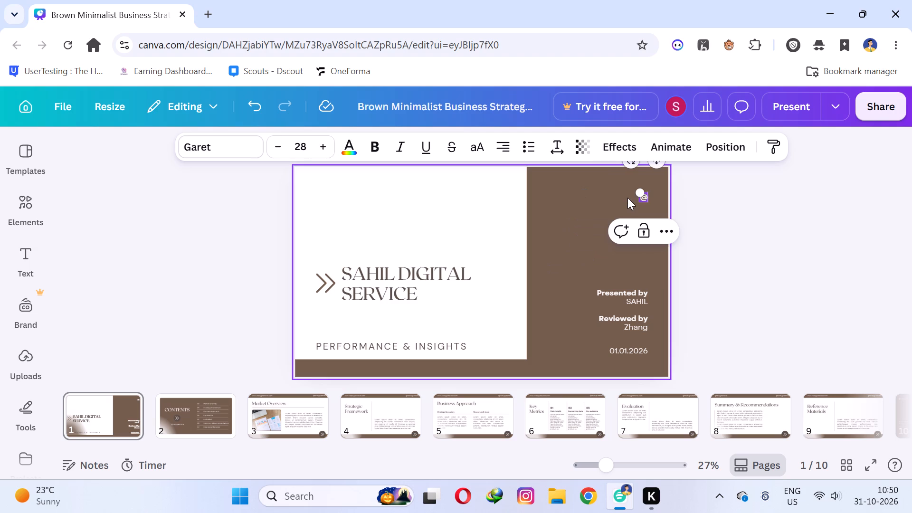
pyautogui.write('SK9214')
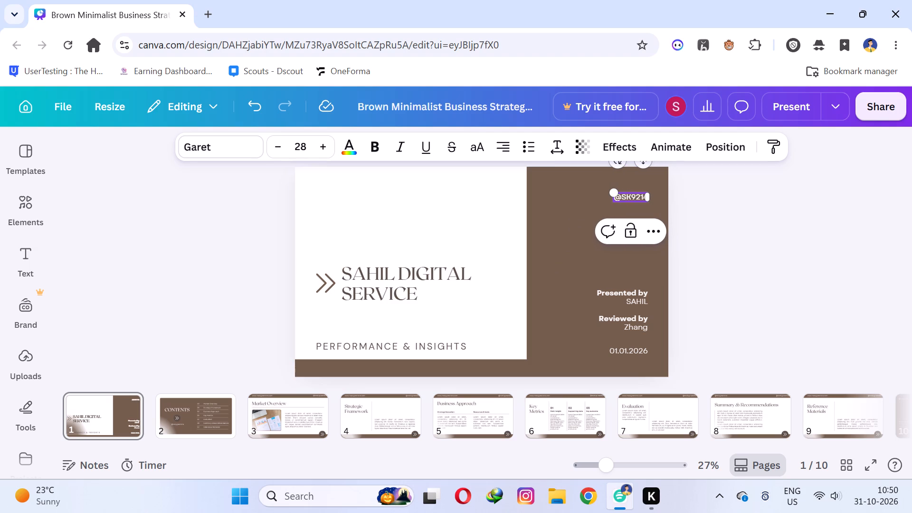
pyautogui.click(792, 231)
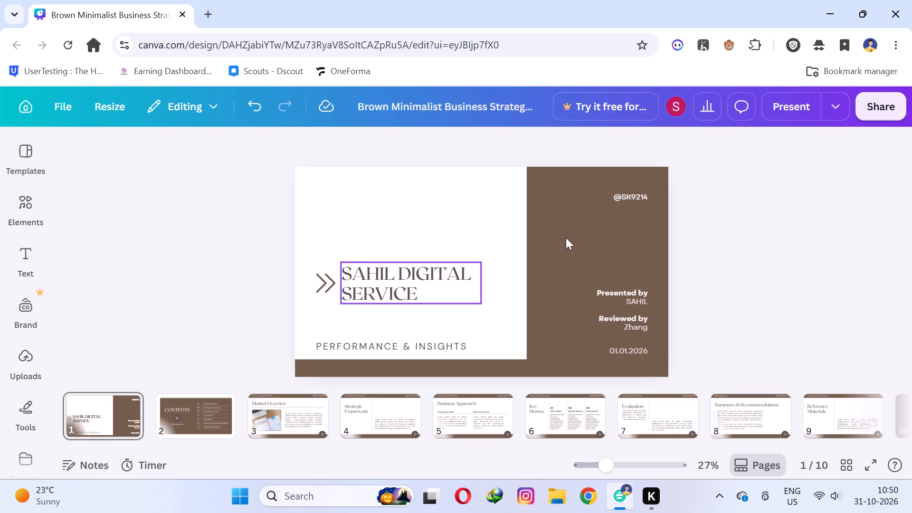
# Move the "PERFORMANCE & INSIGHTS" subtitle up so it sits directly beneath the "SAHIL DIGITAL SERVICE" title.
pyautogui.moveTo(420, 342); pyautogui.dragTo(437, 331)
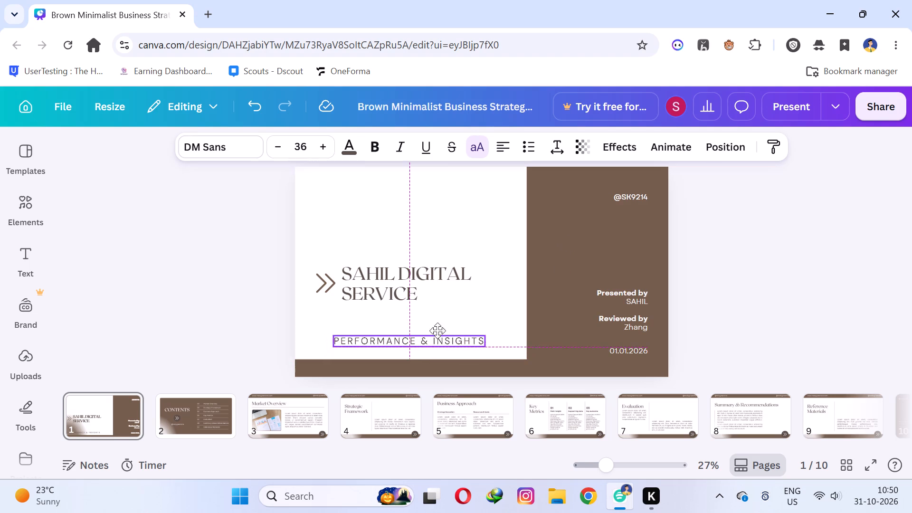
pyautogui.moveTo(437, 331); pyautogui.dragTo(437, 317)
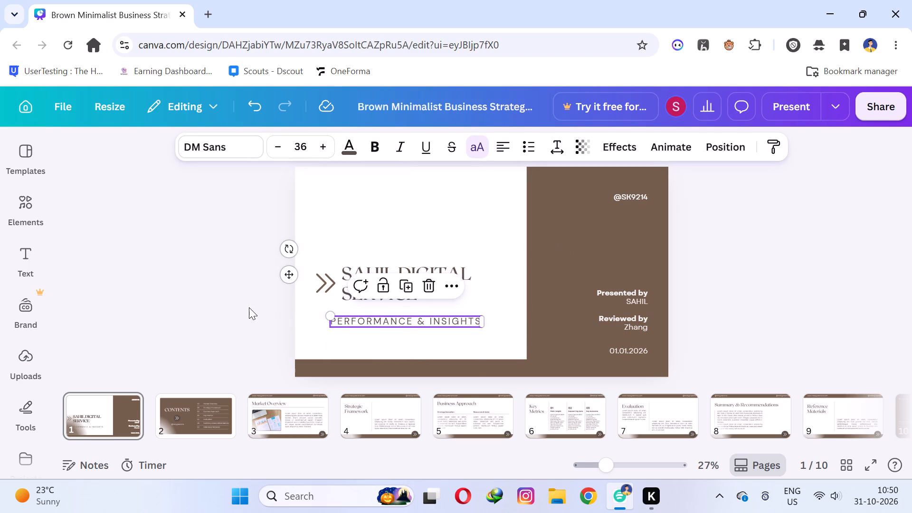
pyautogui.click(249, 307)
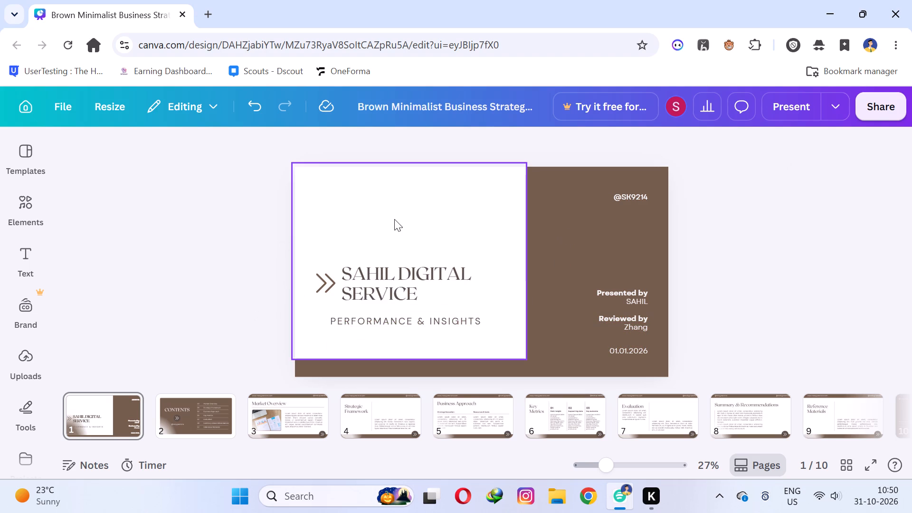
# Find the teal square graphic with the "SQUARE SHAPE" element search and place it behind the left part of the cover title.
pyautogui.click(394, 219)
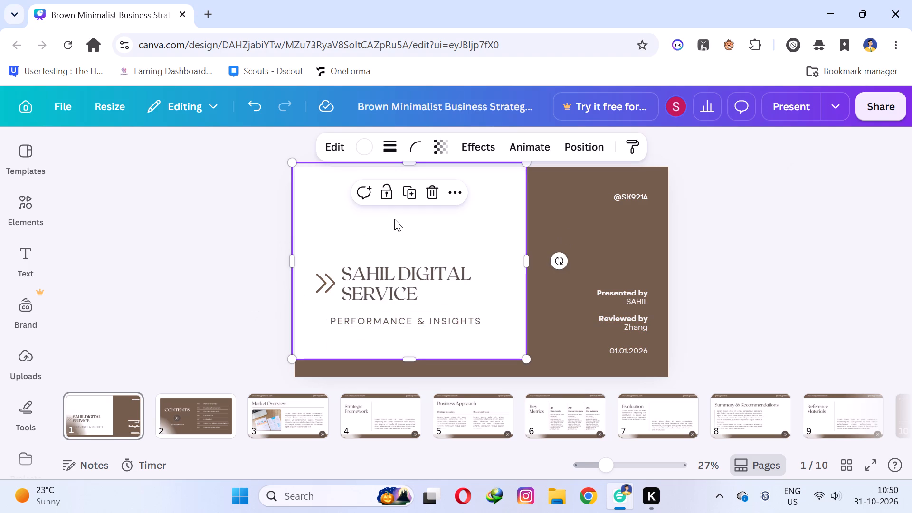
pyautogui.click(26, 200)
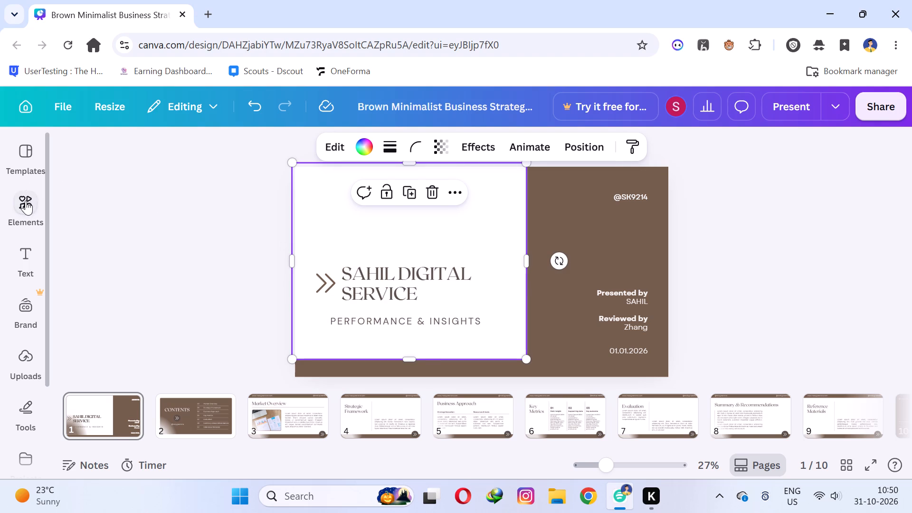
pyautogui.scroll(-1, 71, 206)
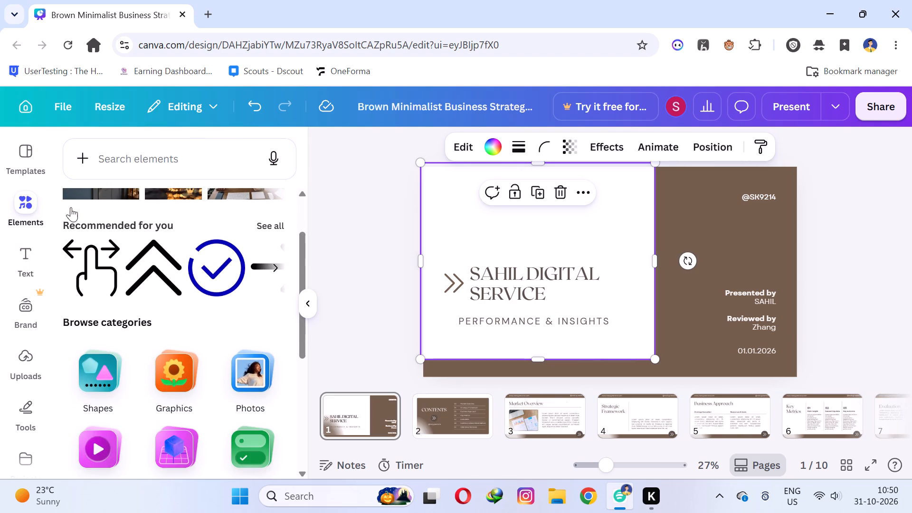
pyautogui.scroll(-2, 91, 230)
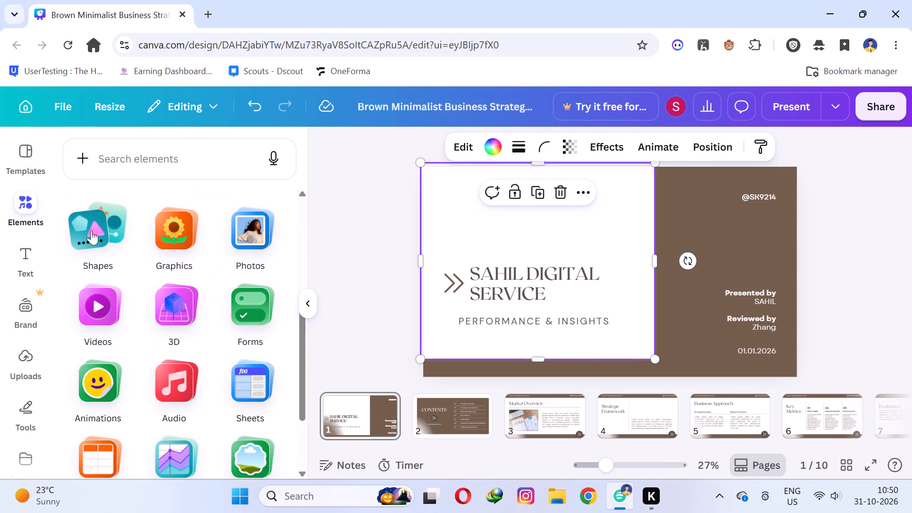
pyautogui.scroll(-2, 91, 230)
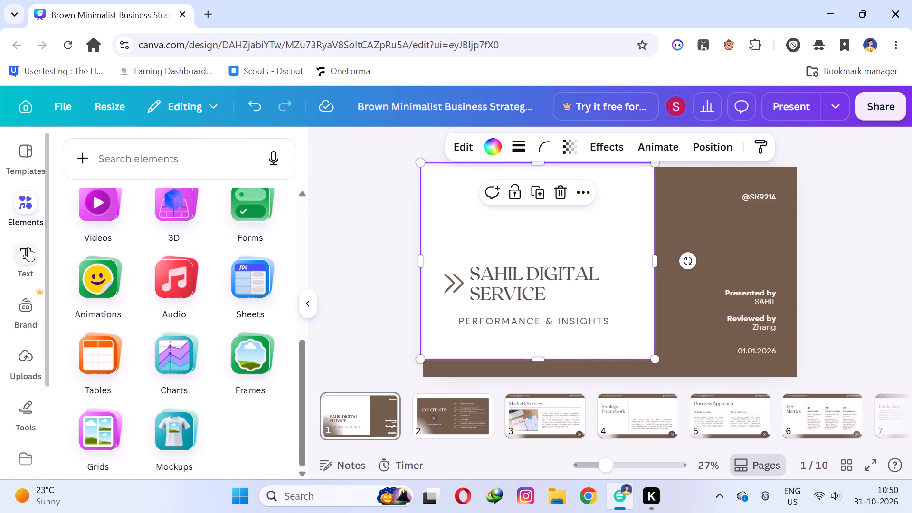
pyautogui.scroll(2, 145, 181)
pyautogui.click(160, 154)
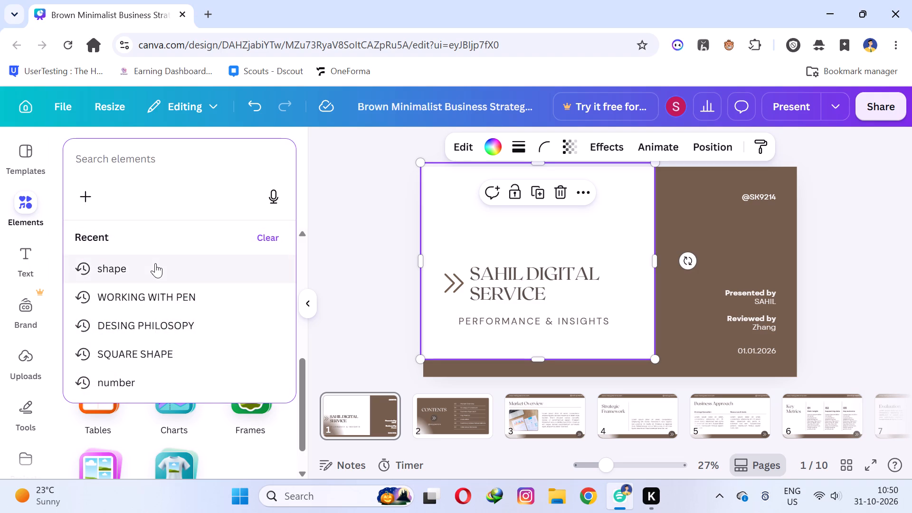
pyautogui.click(139, 348)
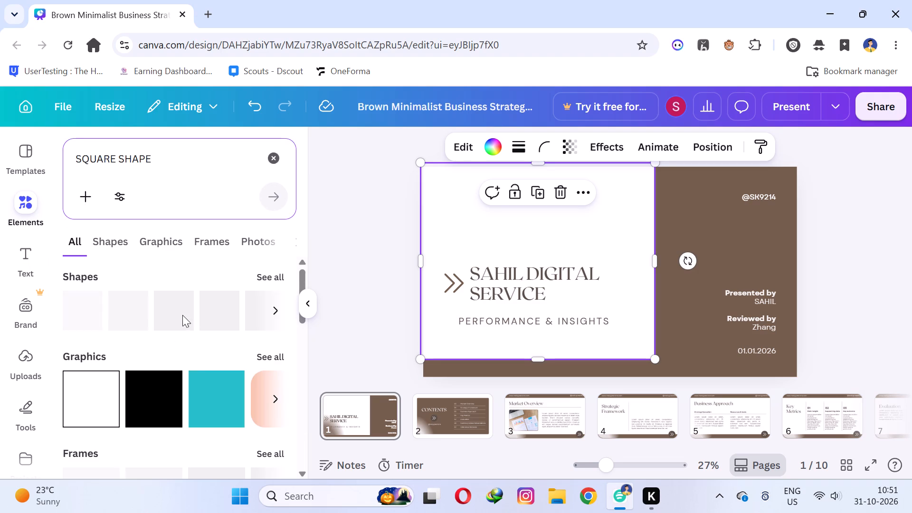
pyautogui.click(194, 399)
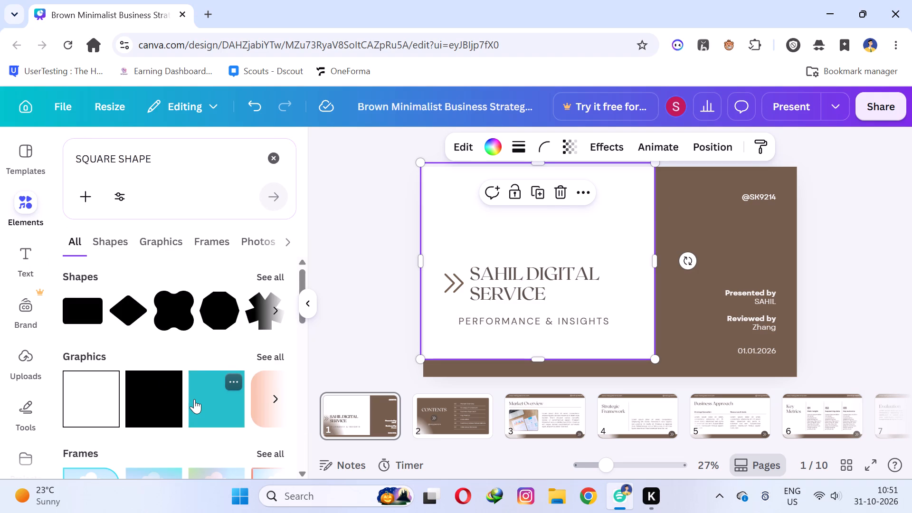
pyautogui.moveTo(610, 266); pyautogui.dragTo(522, 272)
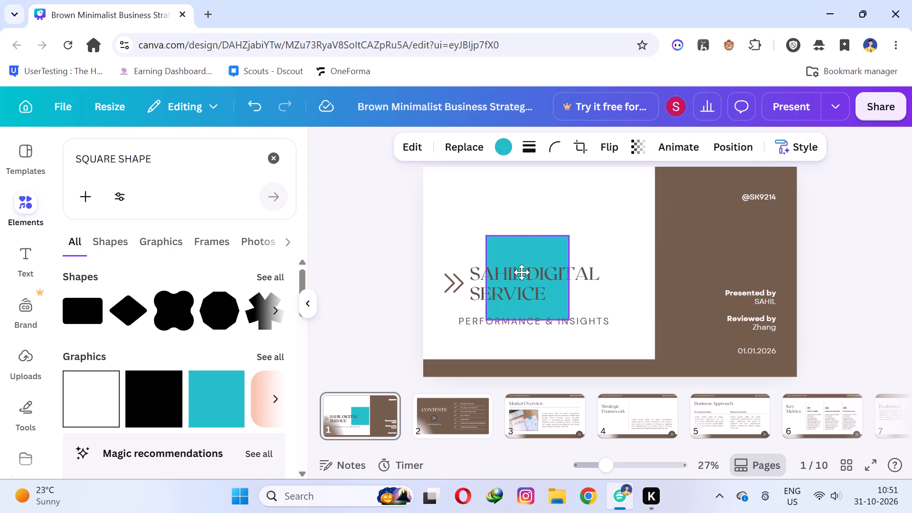
pyautogui.moveTo(522, 272); pyautogui.dragTo(506, 272)
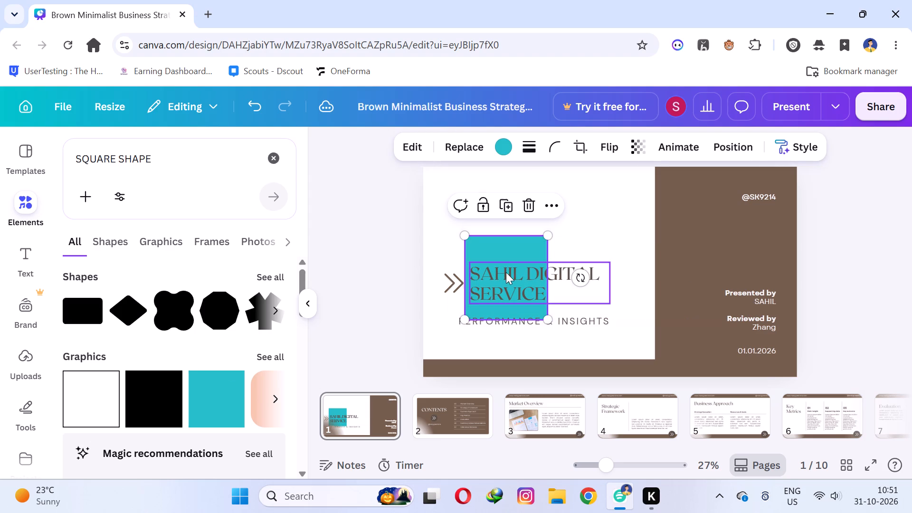
pyautogui.click(545, 280)
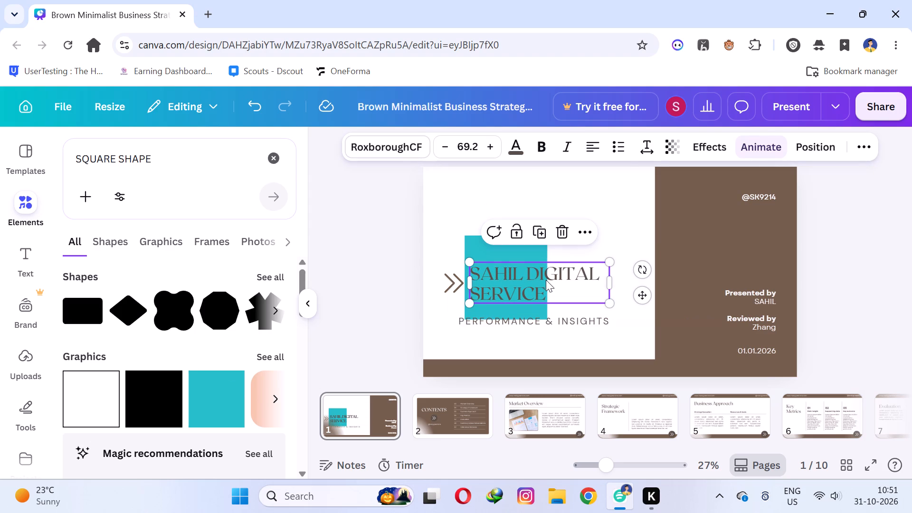
pyautogui.click(541, 280)
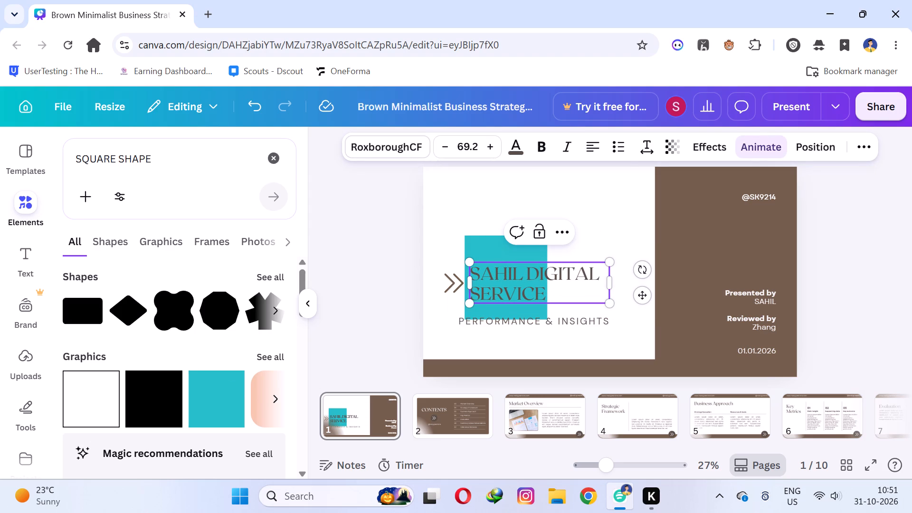
# Add a second teal square graphic and place it flush against the right side of the first square, behind the title.
pyautogui.click(217, 392)
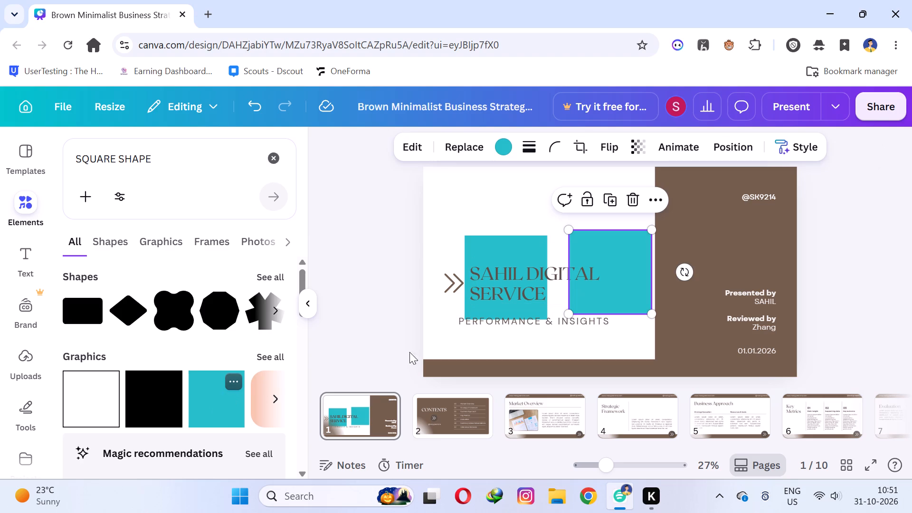
pyautogui.moveTo(603, 284); pyautogui.dragTo(578, 292)
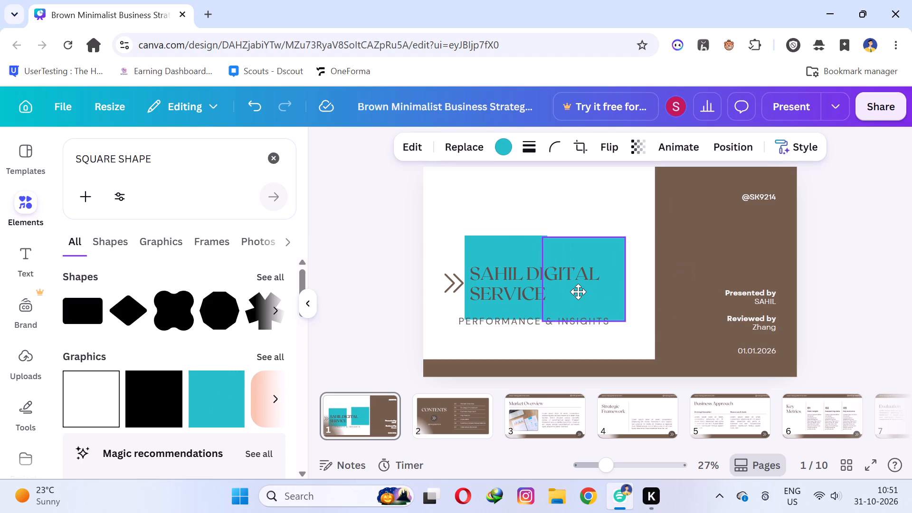
pyautogui.moveTo(578, 292); pyautogui.dragTo(578, 289)
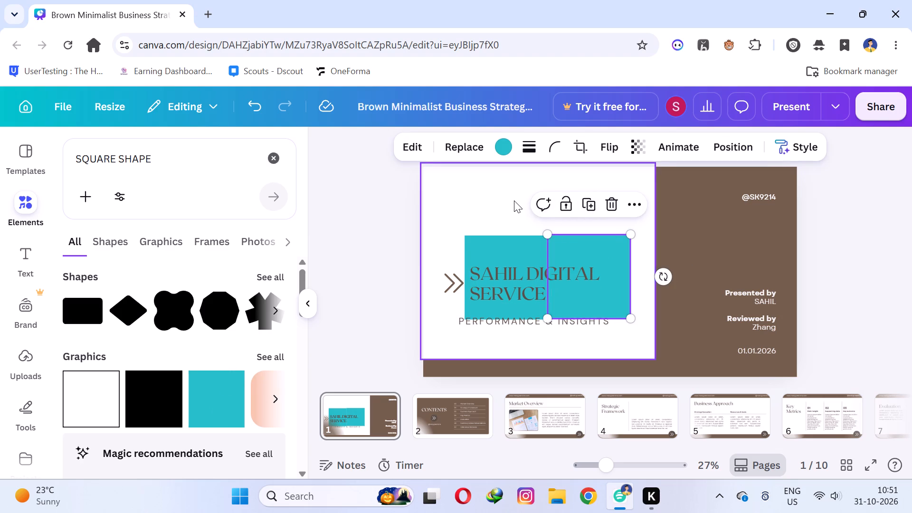
pyautogui.click(514, 200)
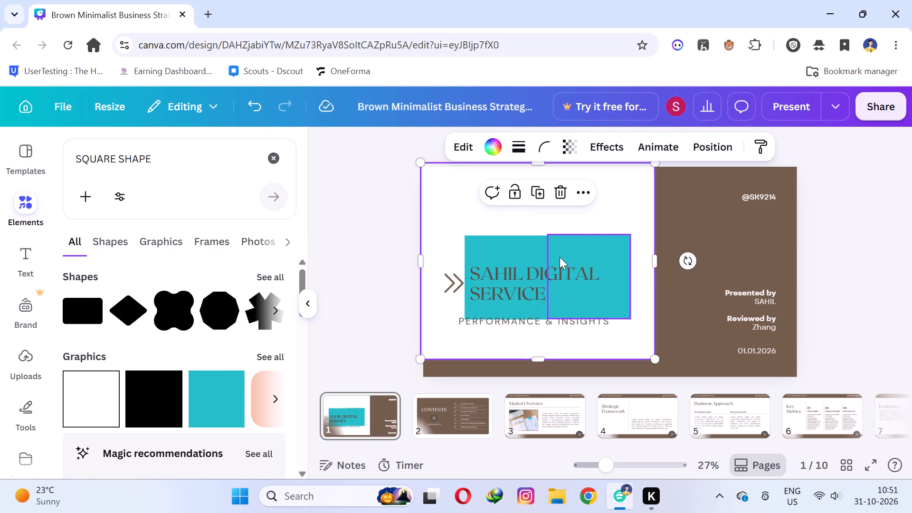
# Enlarge the second teal square from its upper-left corner so it overlaps and rises above the first square.
pyautogui.click(560, 257)
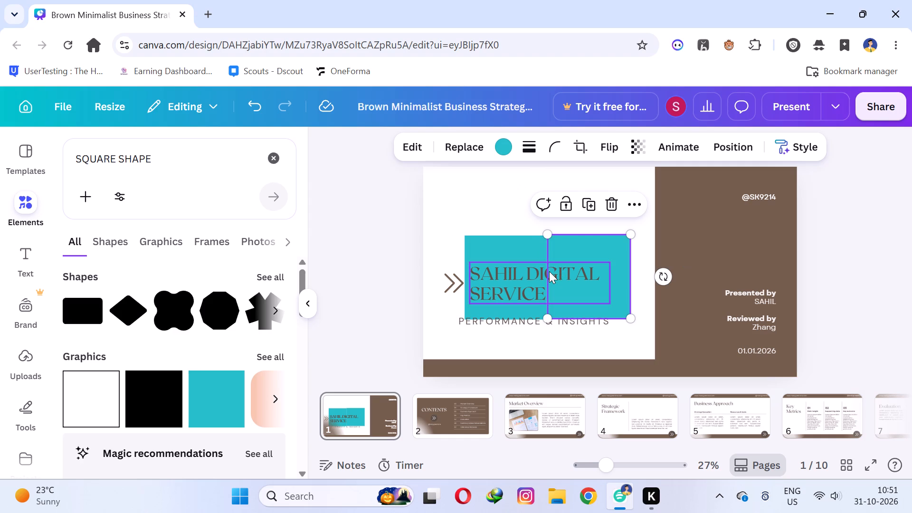
pyautogui.moveTo(551, 231); pyautogui.dragTo(494, 236)
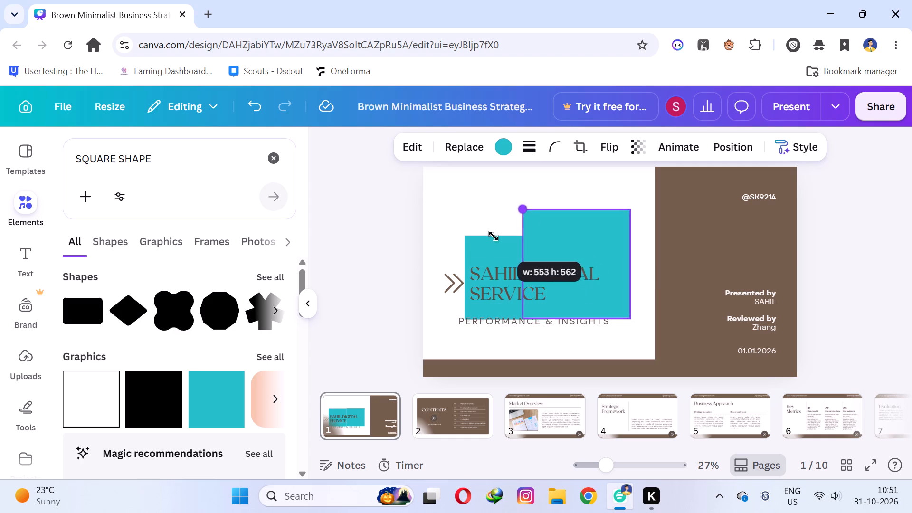
pyautogui.moveTo(494, 236); pyautogui.dragTo(498, 257)
pyautogui.click(500, 202)
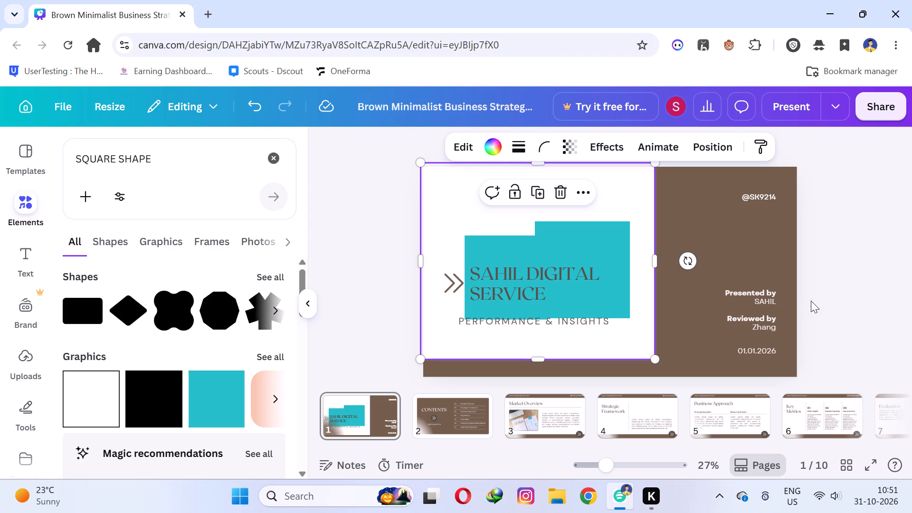
# Change the date at the bottom of the cover slide's brown area to 31.10.2026.
pyautogui.click(764, 350)
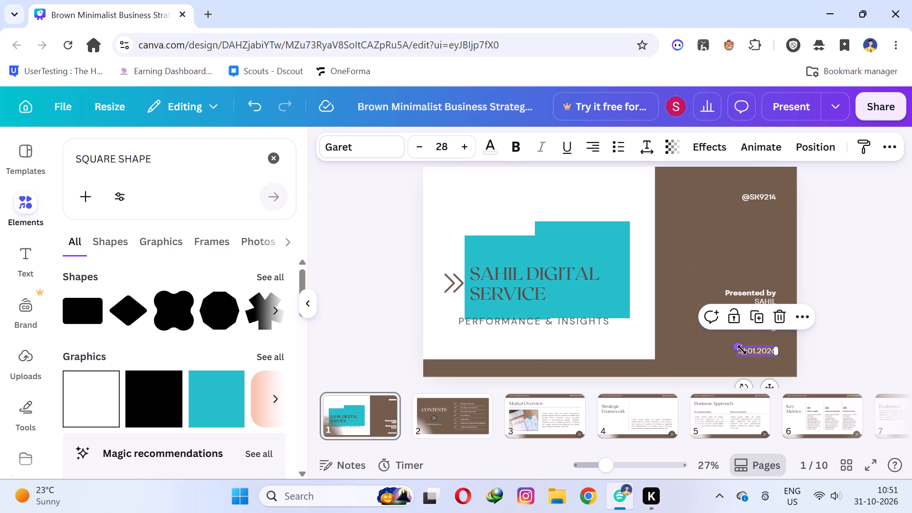
pyautogui.click(742, 350)
pyautogui.tripleClick(748, 351)
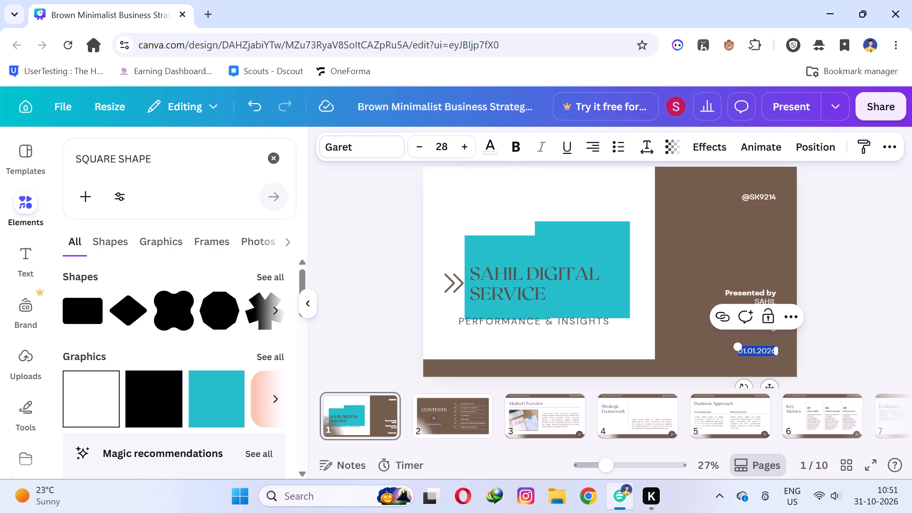
pyautogui.click(745, 348)
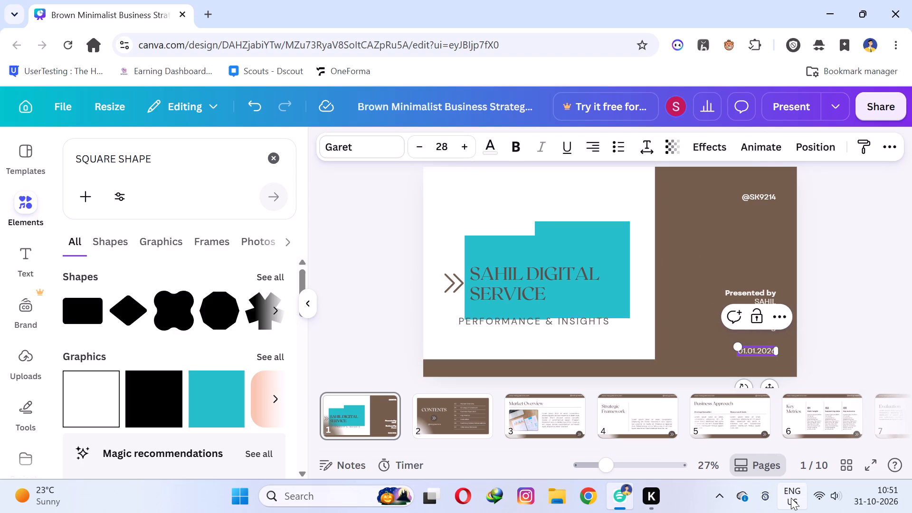
pyautogui.press('BackSpace')
pyautogui.press('BackSpace')
pyautogui.write('31')
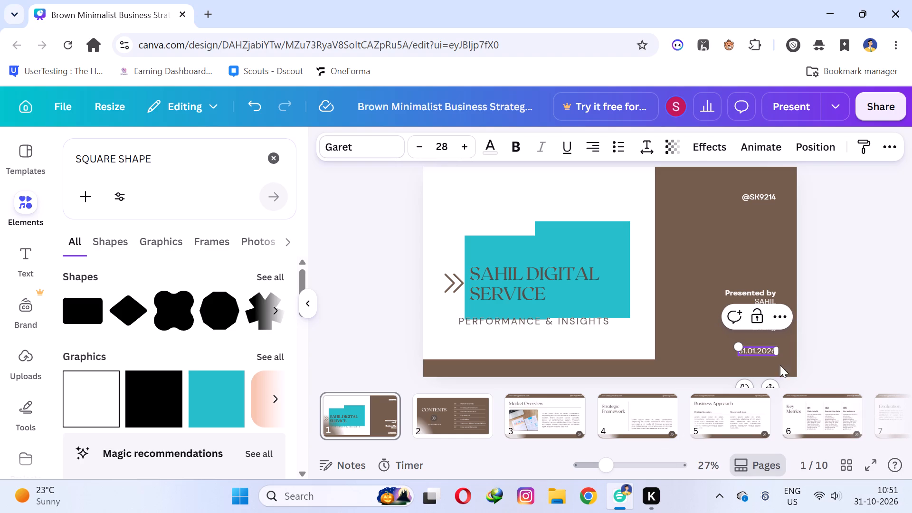
pyautogui.click(754, 349)
pyautogui.press('BackSpace')
pyautogui.press('BackSpace')
pyautogui.write('10')
pyautogui.click(722, 258)
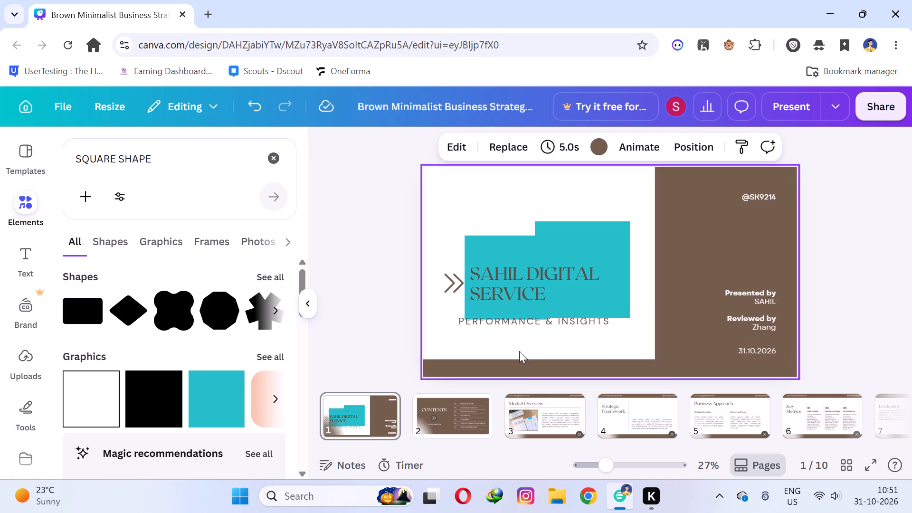
# Shrink the first teal square slightly from its lower-left corner so its left edge lines up with the title text.
pyautogui.click(466, 312)
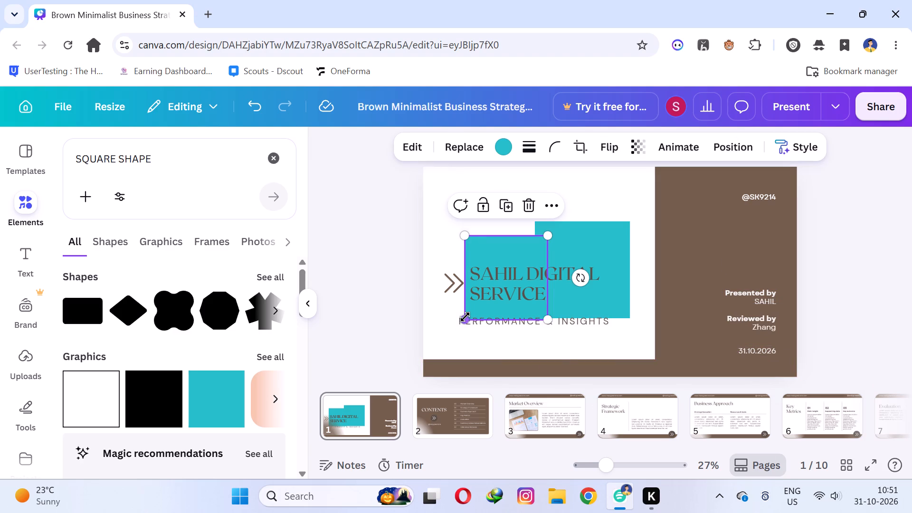
pyautogui.moveTo(465, 317); pyautogui.dragTo(480, 316)
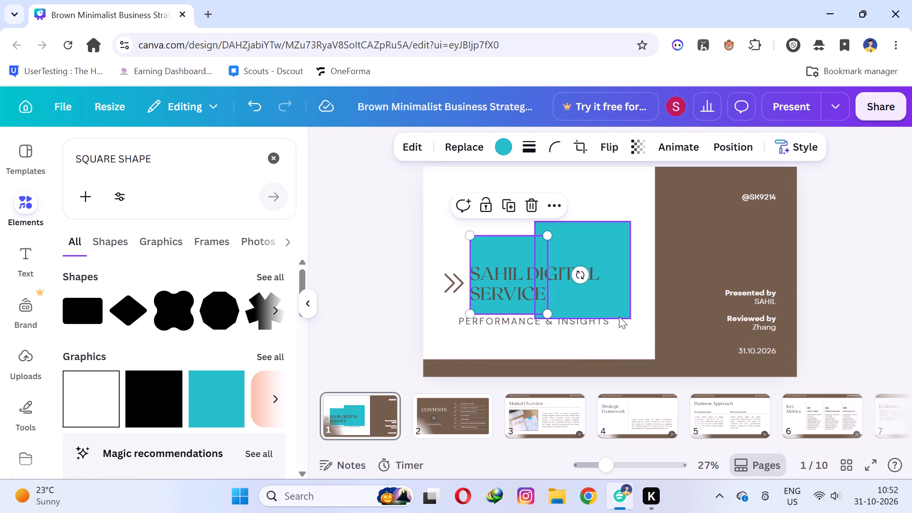
# Shrink the second teal square to about 398 by 404 so its top and bottom edges align with the first square.
pyautogui.click(627, 317)
pyautogui.moveTo(627, 317); pyautogui.dragTo(618, 315)
pyautogui.moveTo(631, 219); pyautogui.dragTo(622, 228)
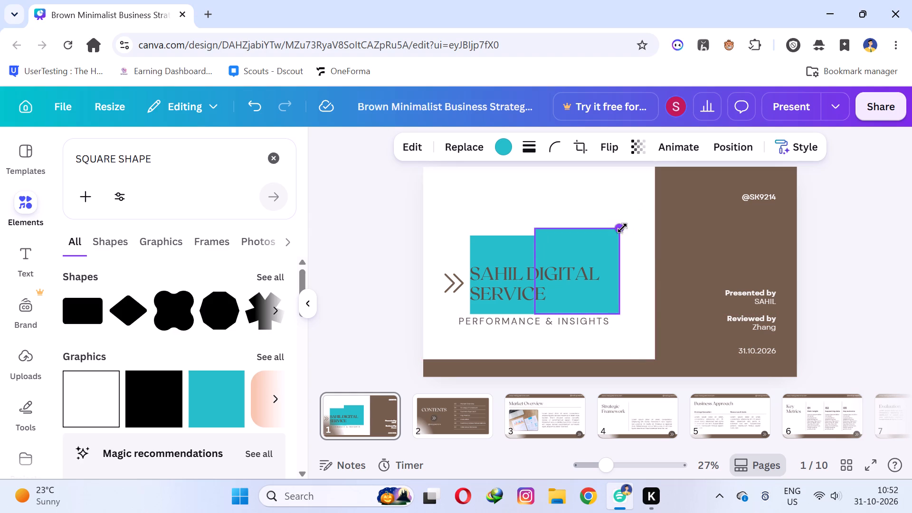
pyautogui.moveTo(622, 228); pyautogui.dragTo(617, 230)
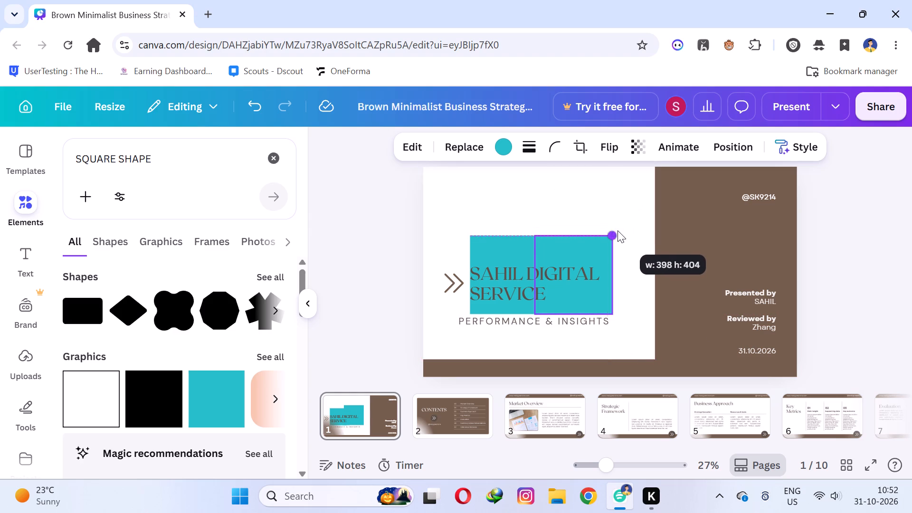
pyautogui.click(649, 233)
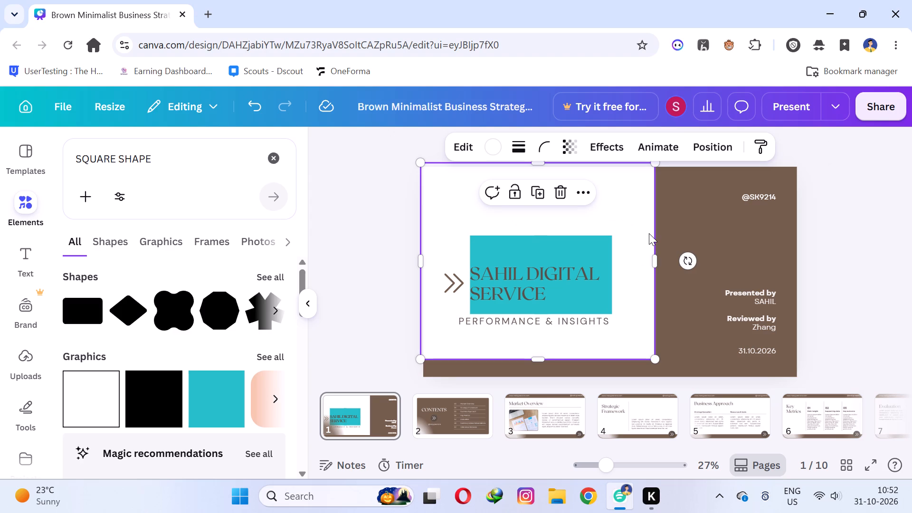
pyautogui.click(349, 221)
# On slide 2, set the font size of the CONTENTS heading to 85.
pyautogui.click(459, 418)
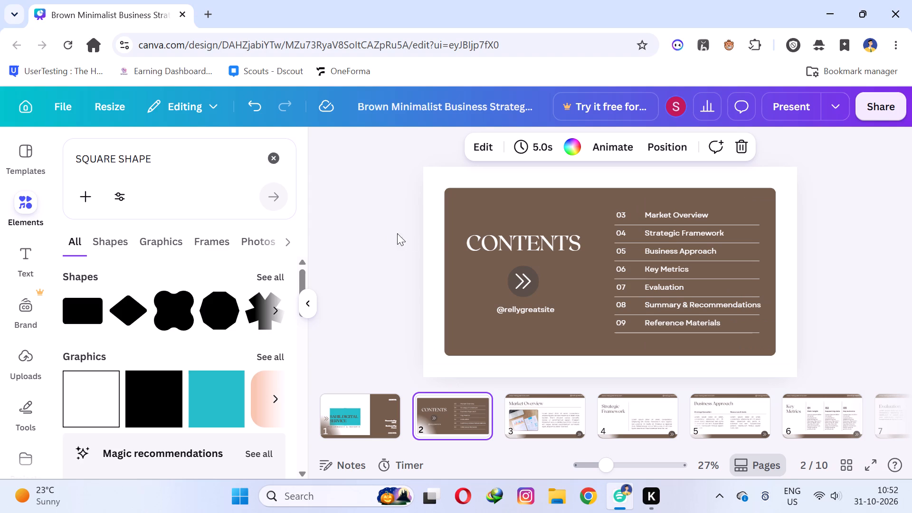
pyautogui.click(503, 240)
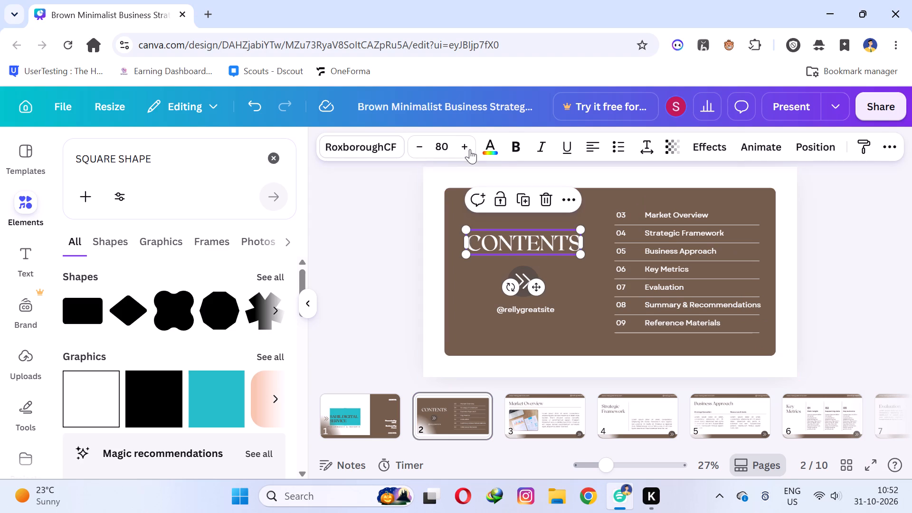
pyautogui.tripleClick(470, 149)
pyautogui.doubleClick(470, 149)
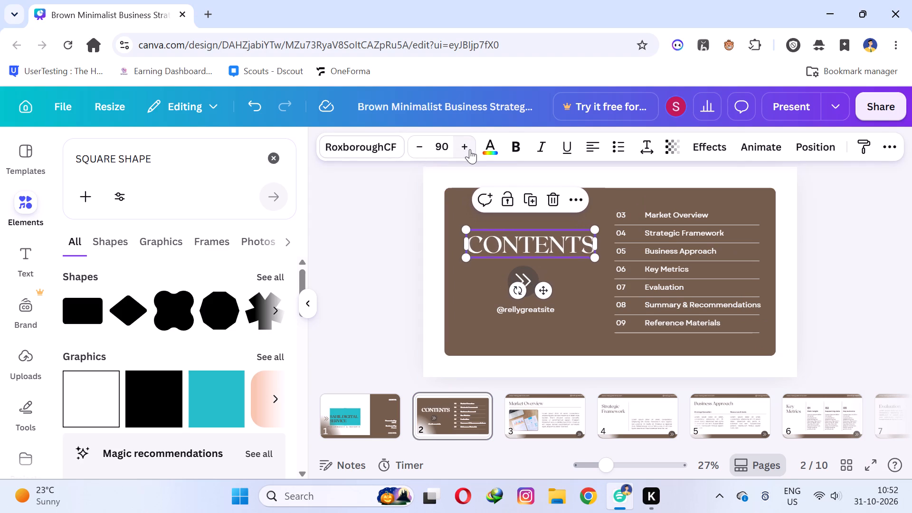
pyautogui.click(422, 148)
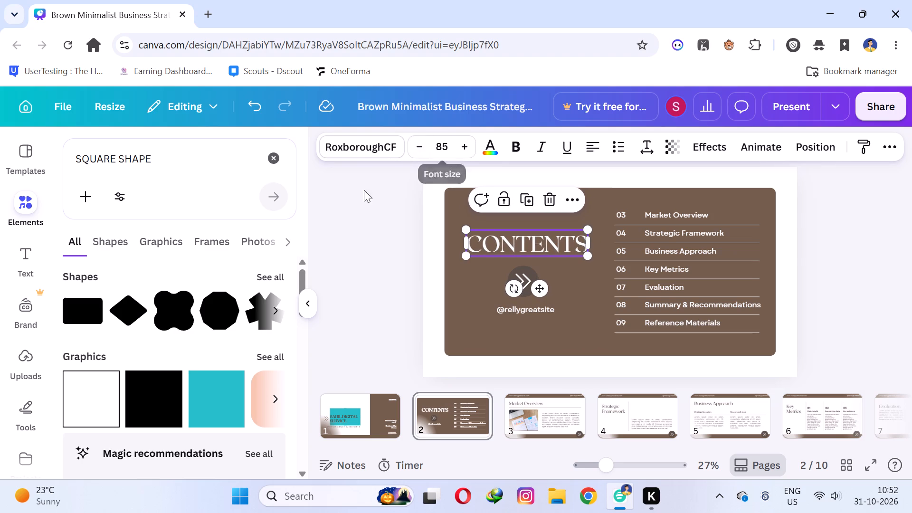
pyautogui.click(346, 244)
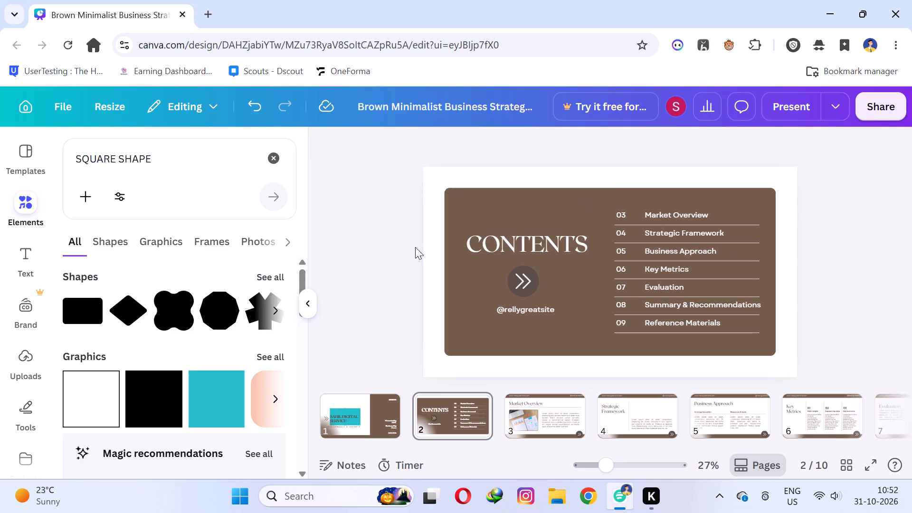
# Apply the Shift text animation to the CONTENTS heading on slide 2.
pyautogui.click(554, 242)
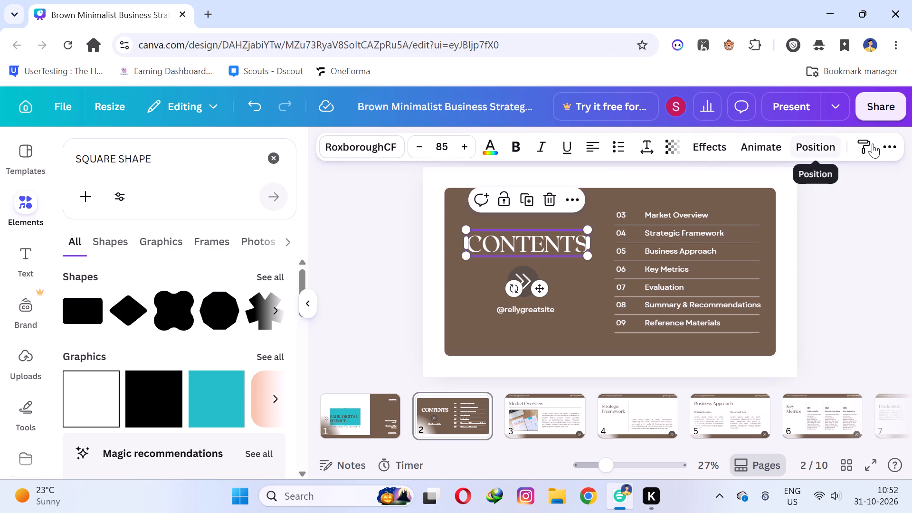
pyautogui.click(896, 143)
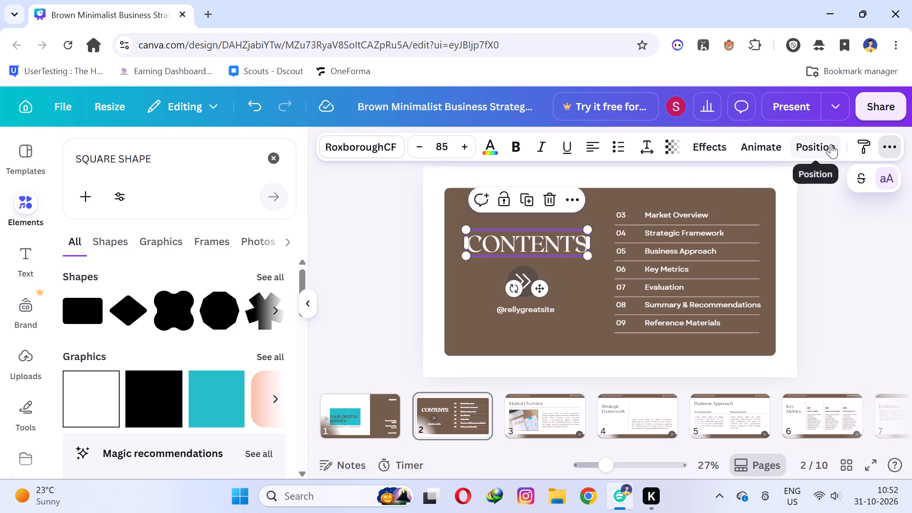
pyautogui.click(335, 225)
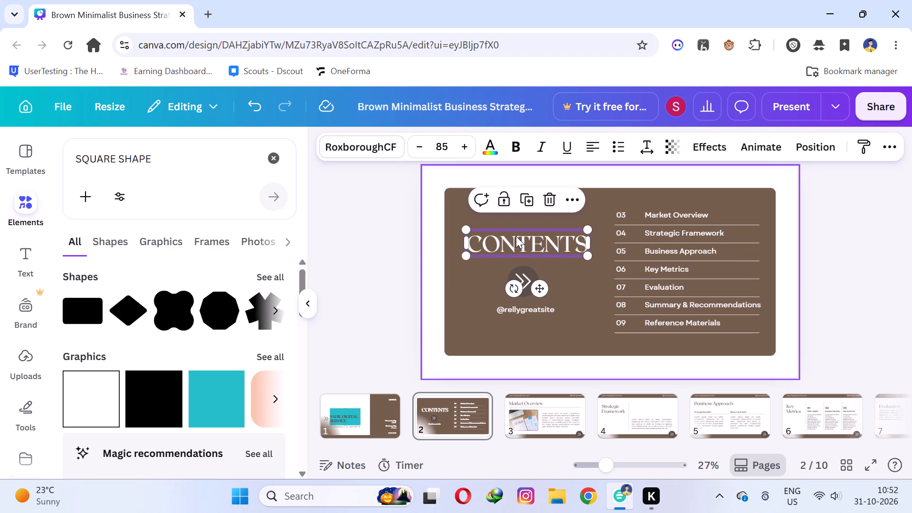
pyautogui.click(756, 147)
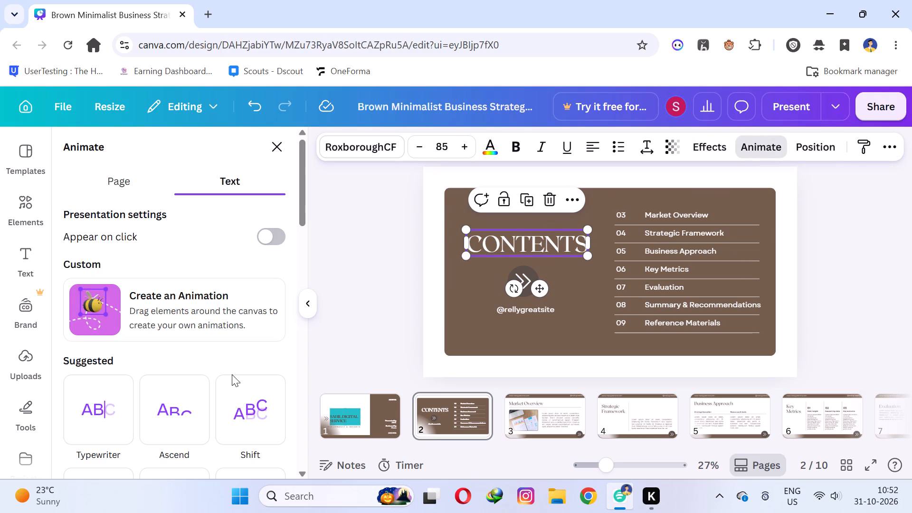
pyautogui.click(231, 397)
pyautogui.click(357, 267)
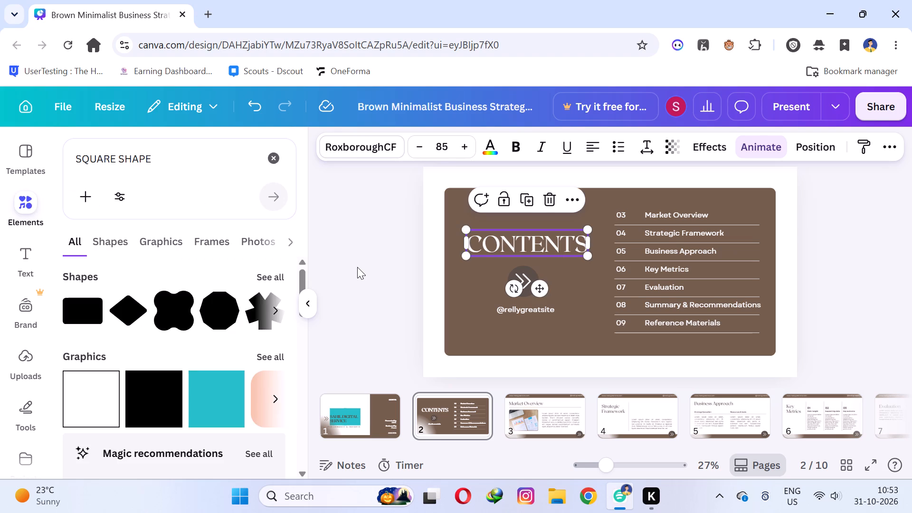
pyautogui.click(357, 267)
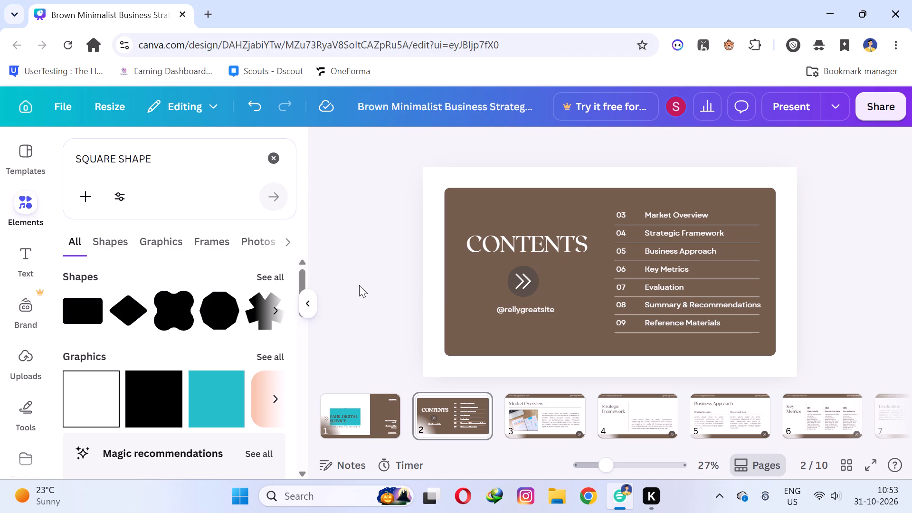
# Change contents entry 03 from "Market Overview" by replacing its second word with "AND CLIENT".
pyautogui.tripleClick(663, 216)
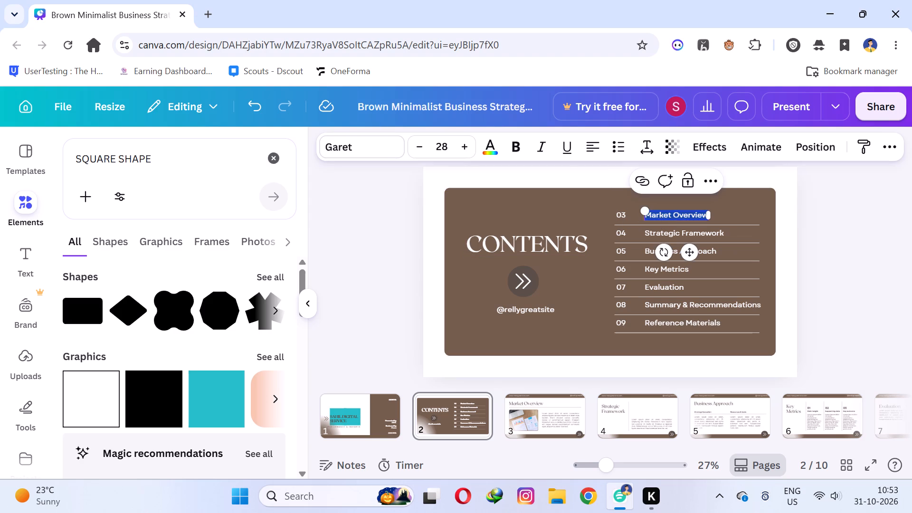
pyautogui.click(684, 215)
pyautogui.click(703, 215)
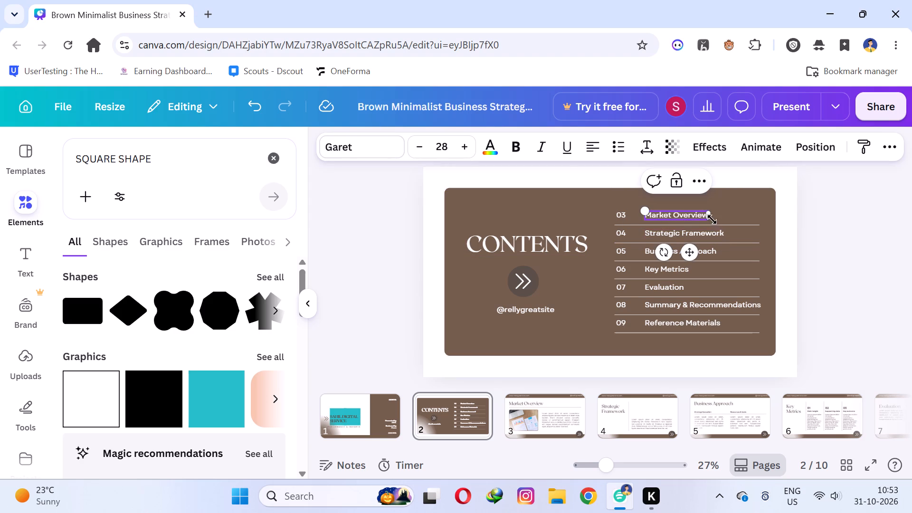
pyautogui.click(706, 217)
pyautogui.press('BackSpace')
pyautogui.press('BackSpace')
pyautogui.press('BackSpace')
pyautogui.press('BackSpace')
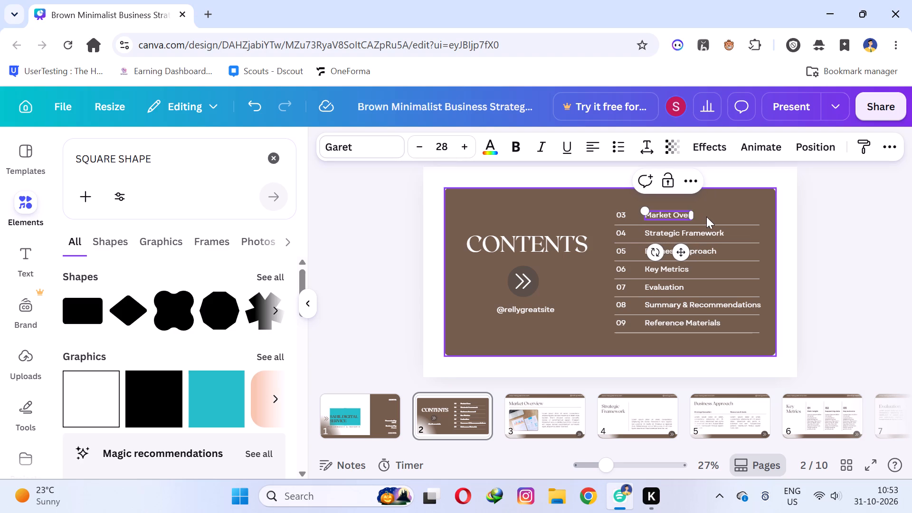
pyautogui.press('BackSpace')
pyautogui.press('BackSpace')
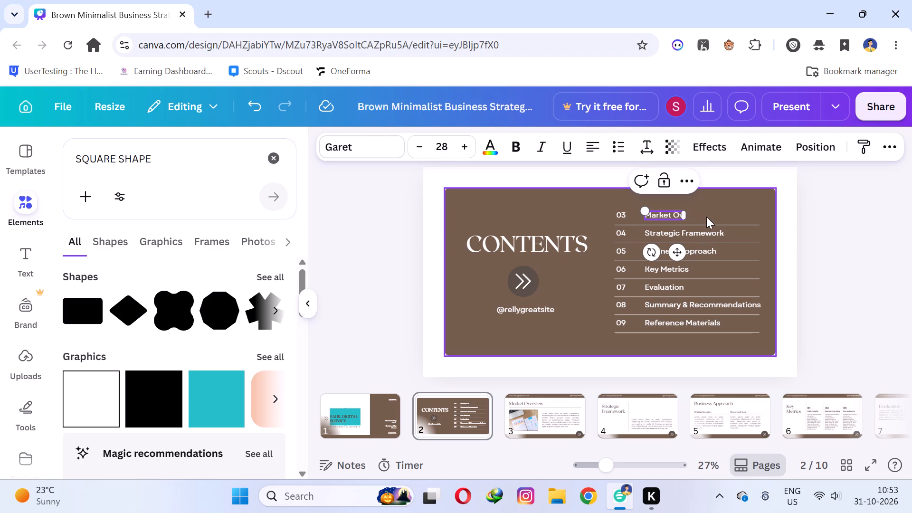
pyautogui.press('BackSpace')
pyautogui.press('BackSpace')
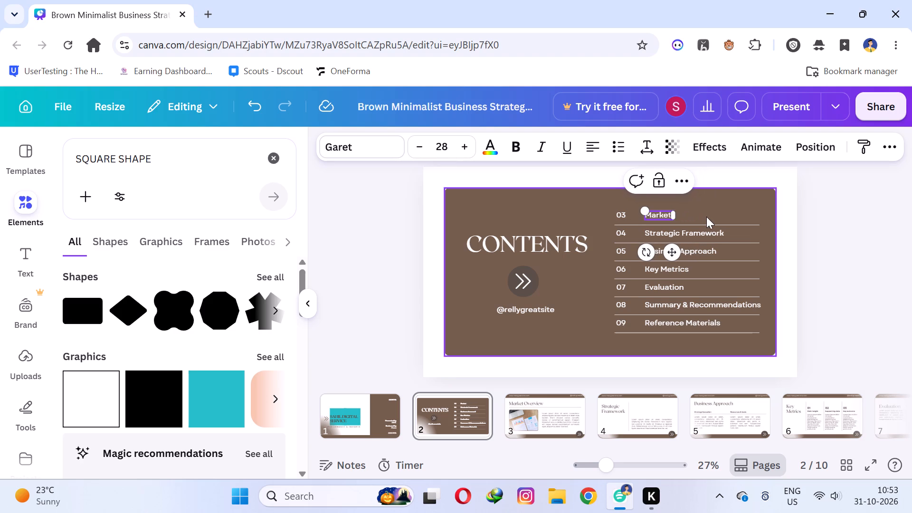
pyautogui.write('AND CLIENT')
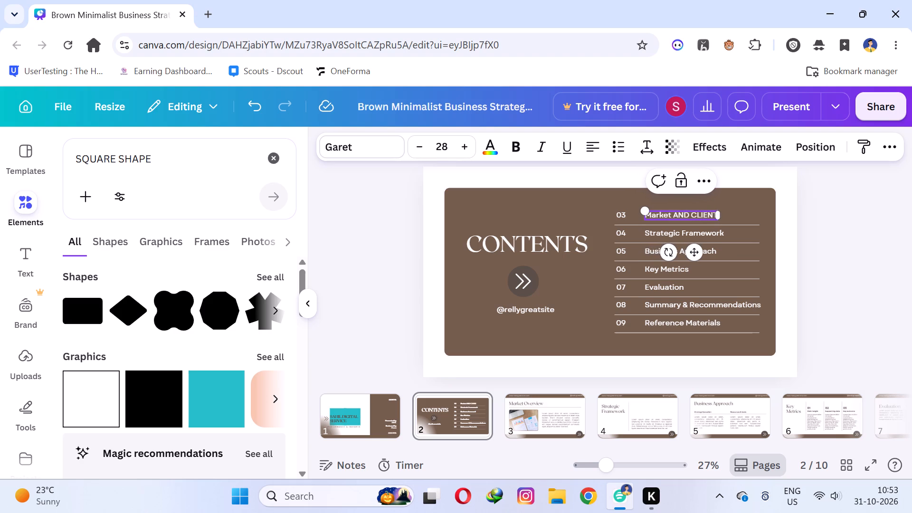
# Rewrite the word "CLIENT" in contents entry 03 in lowercase as "client".
pyautogui.press('BackSpace')
pyautogui.press('BackSpace')
pyautogui.press('BackSpace')
pyautogui.press('BackSpace')
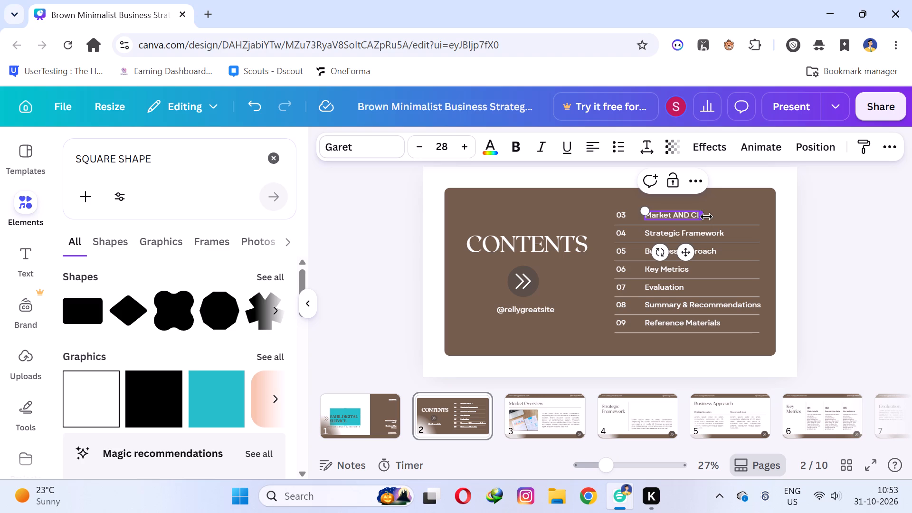
pyautogui.press('BackSpace')
pyautogui.press('BackSpace')
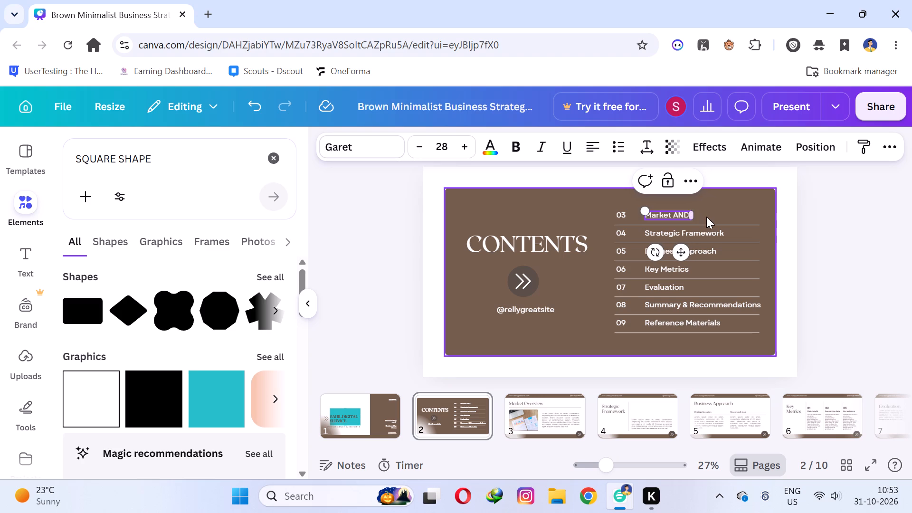
pyautogui.write('client')
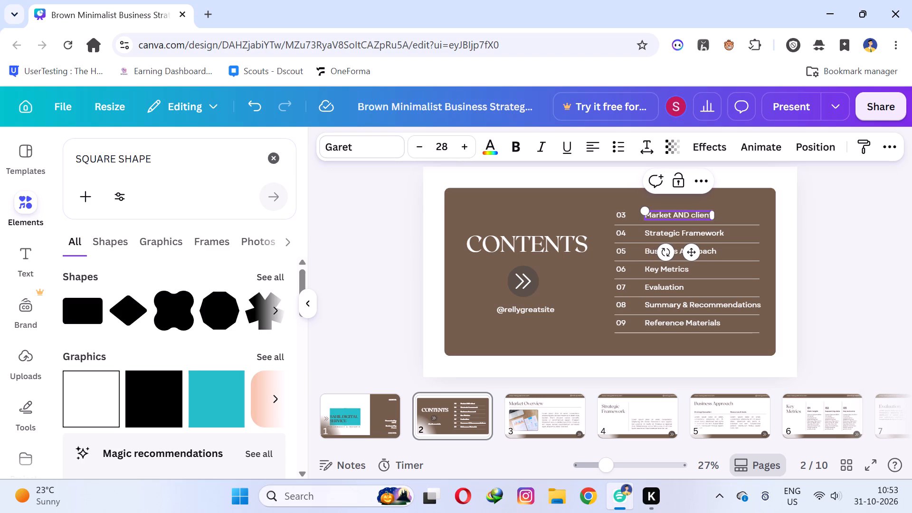
pyautogui.click(756, 202)
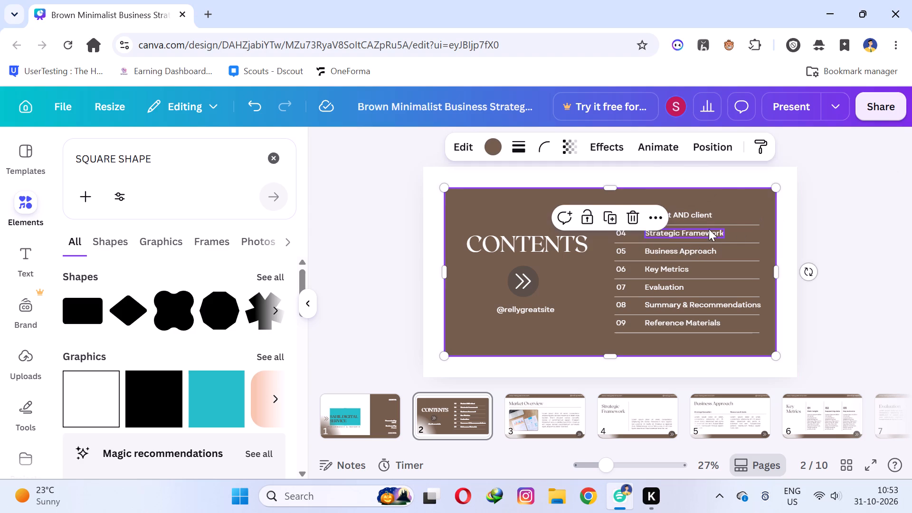
# Replace the "Strategic Framework" text of contents entry 04 with "skill".
pyautogui.click(707, 230)
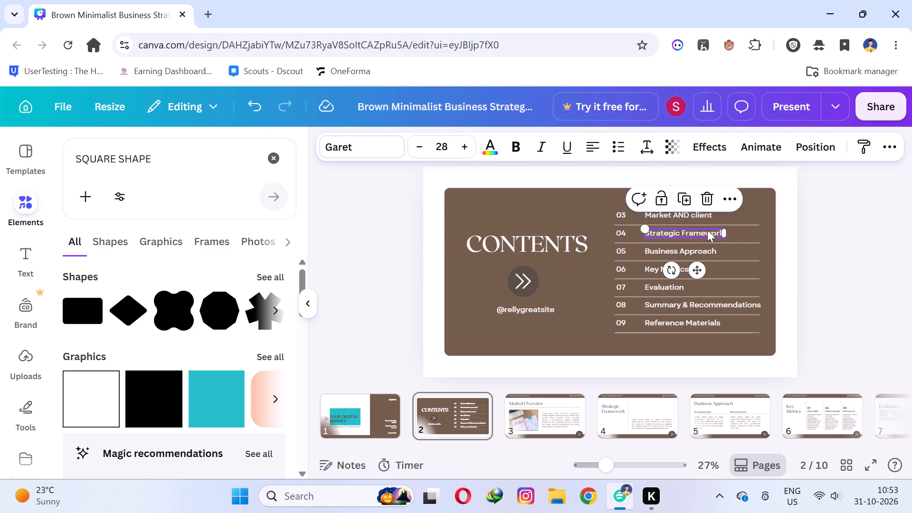
pyautogui.click(707, 230)
pyautogui.tripleClick(707, 230)
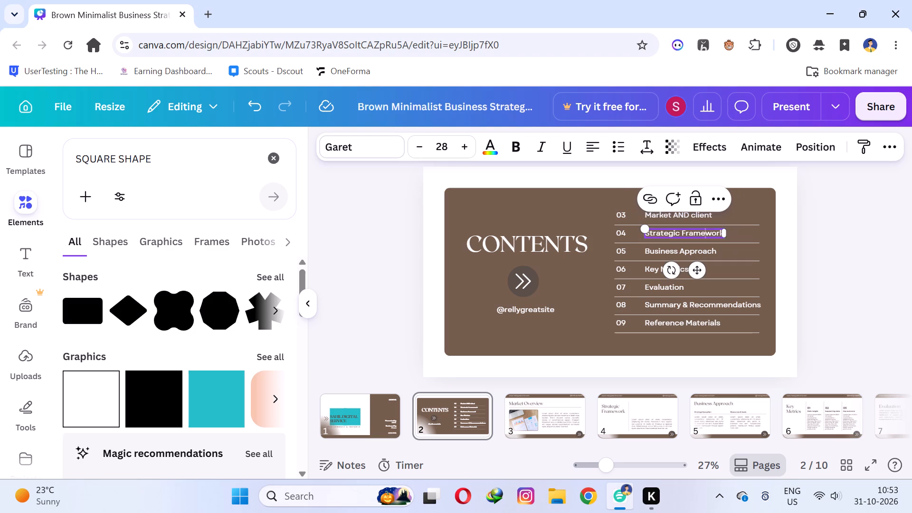
pyautogui.write('skill')
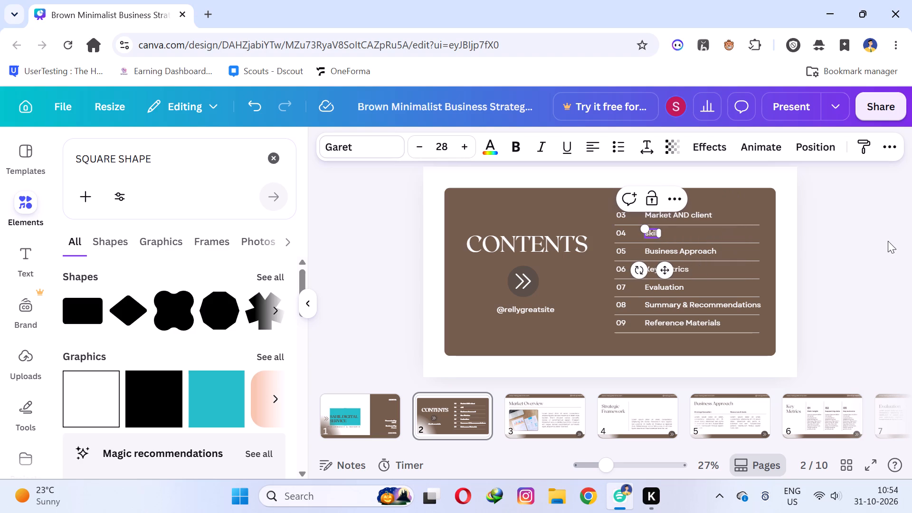
pyautogui.click(888, 241)
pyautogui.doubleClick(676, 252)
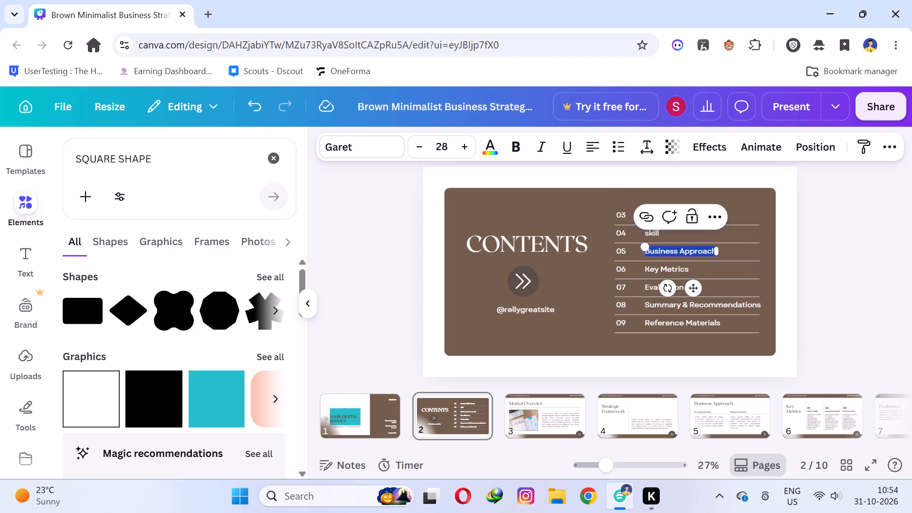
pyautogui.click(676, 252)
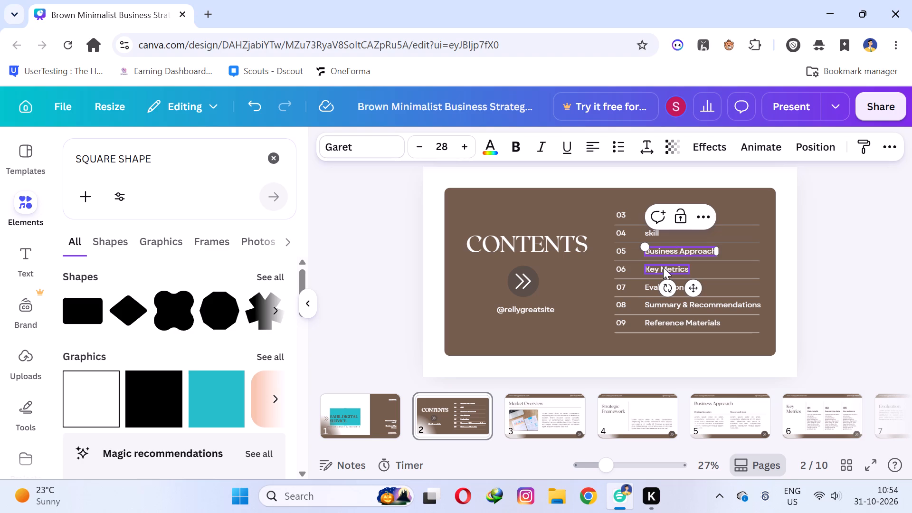
# Replace the "Key Metrics" text of contents entry 06 with "skill".
pyautogui.click(663, 267)
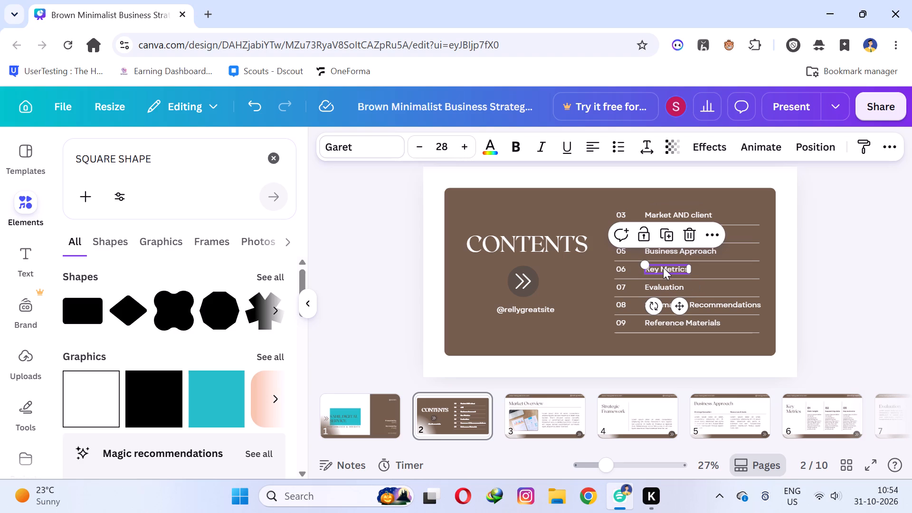
pyautogui.doubleClick(663, 267)
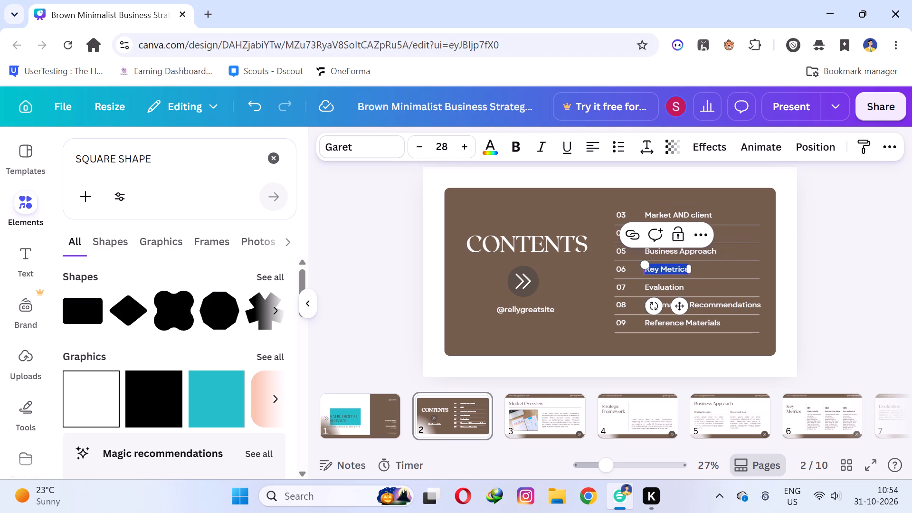
pyautogui.write('skill')
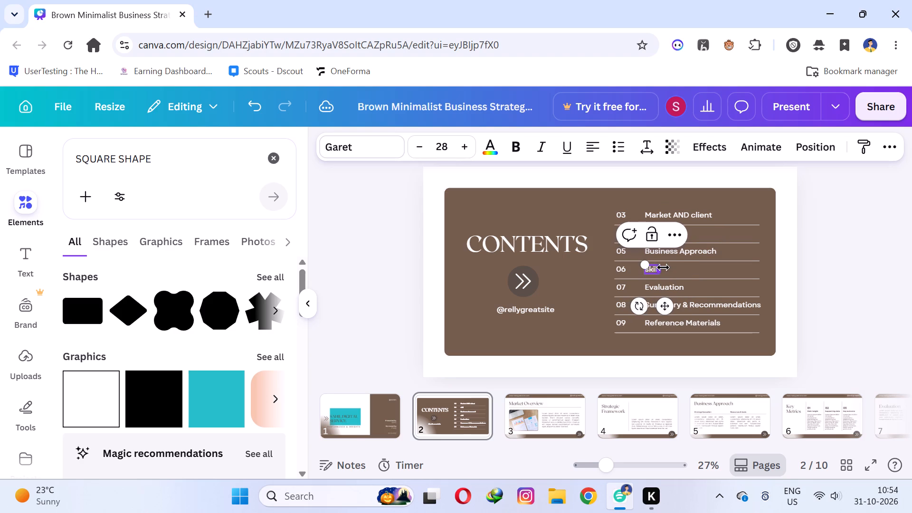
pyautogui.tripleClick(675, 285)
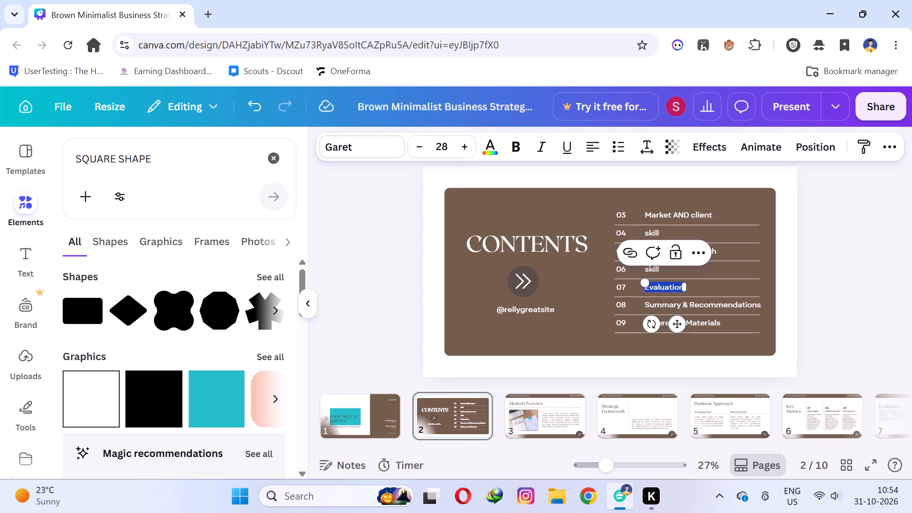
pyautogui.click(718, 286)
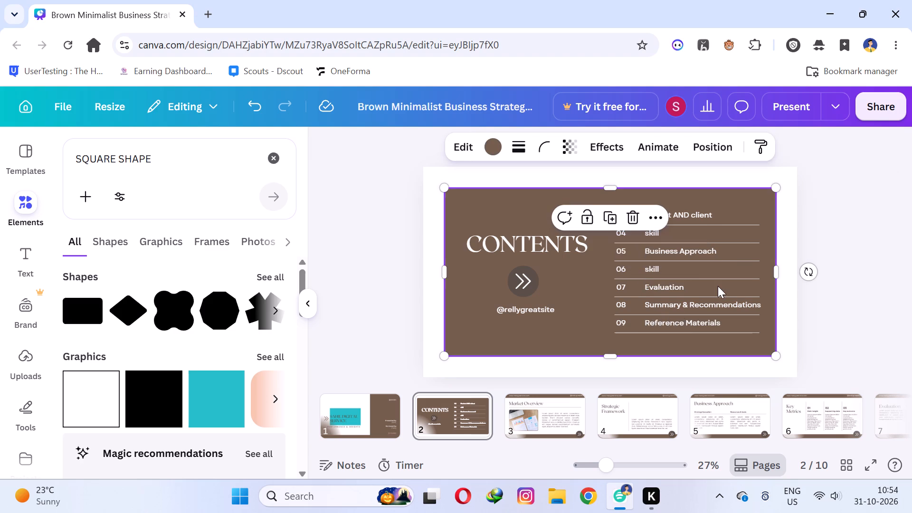
# Shift the brown rounded rectangle behind the contents text slightly to the right and down on the slide.
pyautogui.click(599, 338)
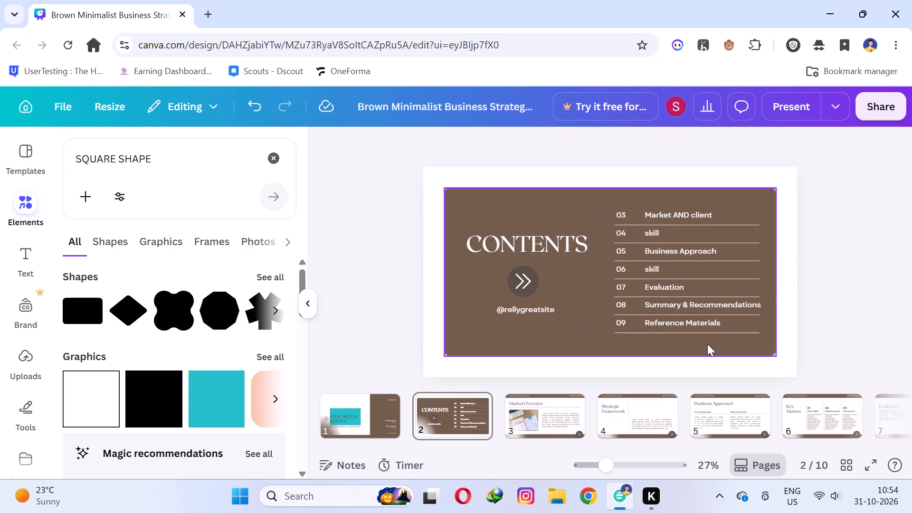
pyautogui.moveTo(707, 344); pyautogui.dragTo(712, 348)
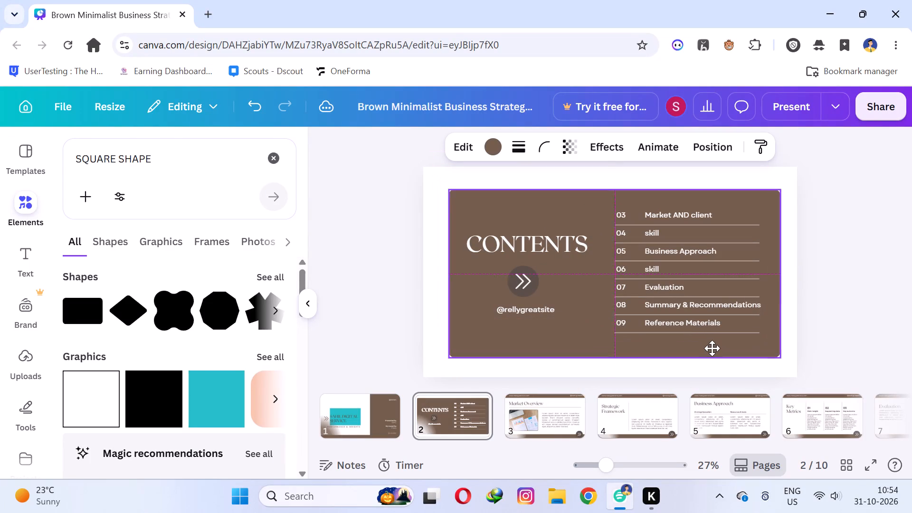
pyautogui.moveTo(712, 348); pyautogui.dragTo(712, 350)
pyautogui.click(598, 206)
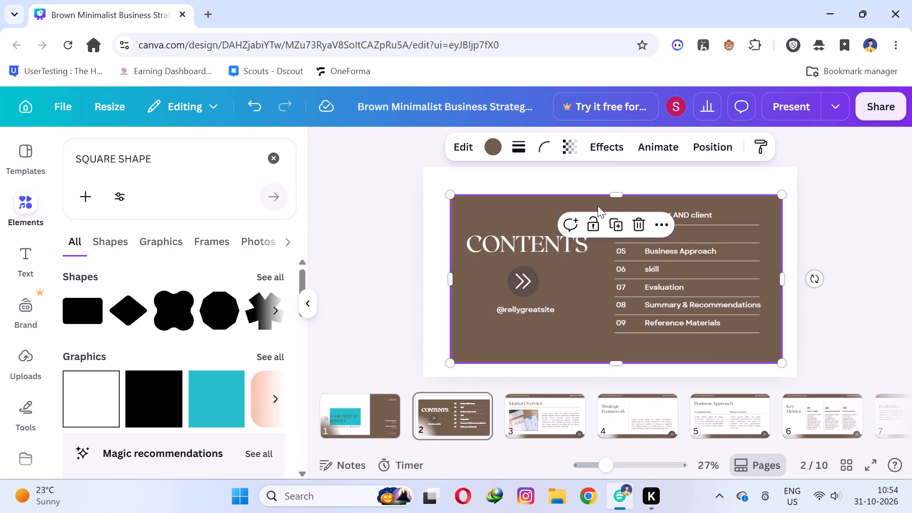
pyautogui.click(642, 201)
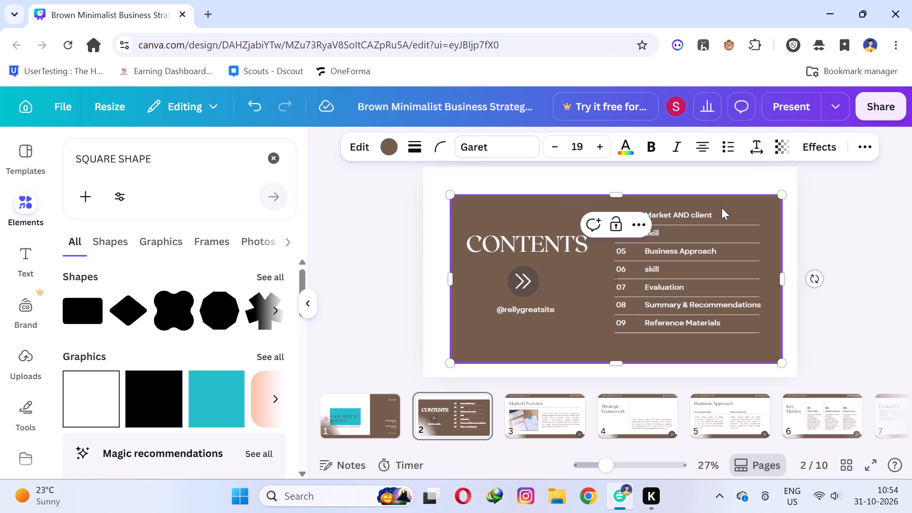
pyautogui.moveTo(728, 208); pyautogui.dragTo(733, 211)
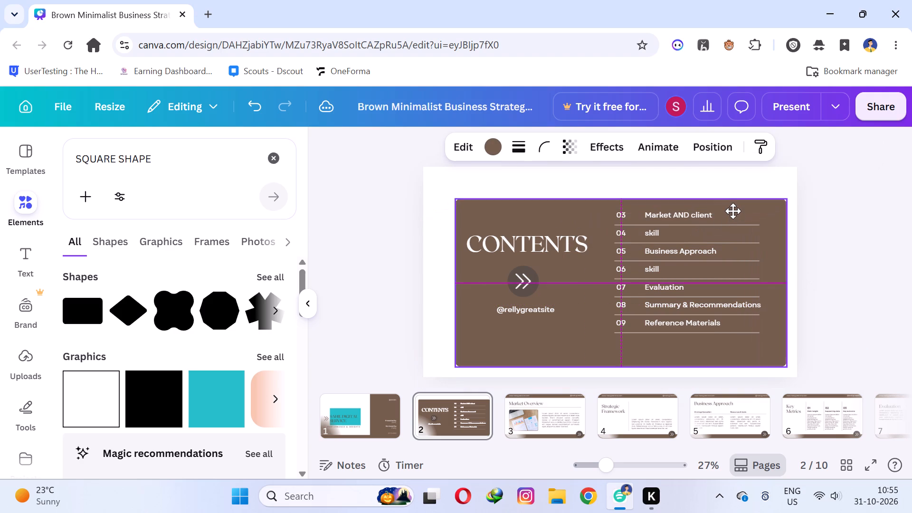
pyautogui.moveTo(733, 211); pyautogui.dragTo(737, 203)
pyautogui.moveTo(728, 200); pyautogui.dragTo(729, 183)
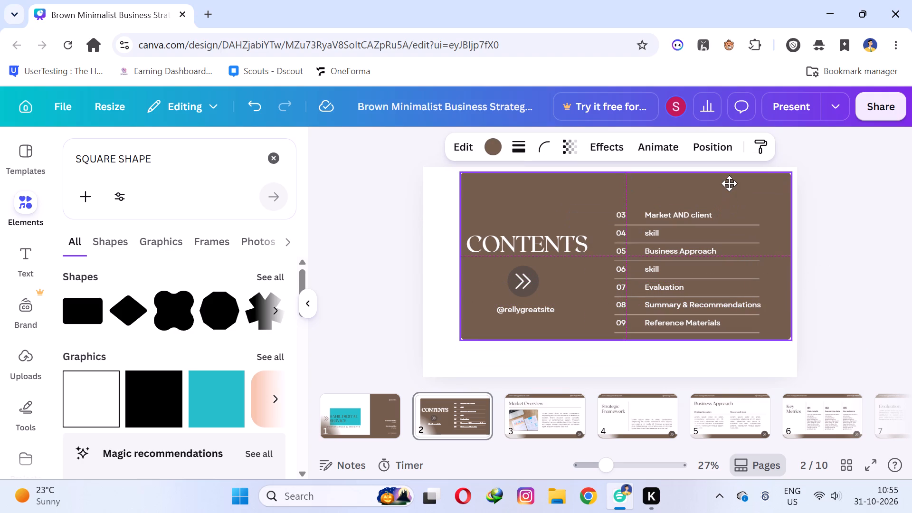
pyautogui.moveTo(729, 183); pyautogui.dragTo(729, 207)
pyautogui.click(570, 324)
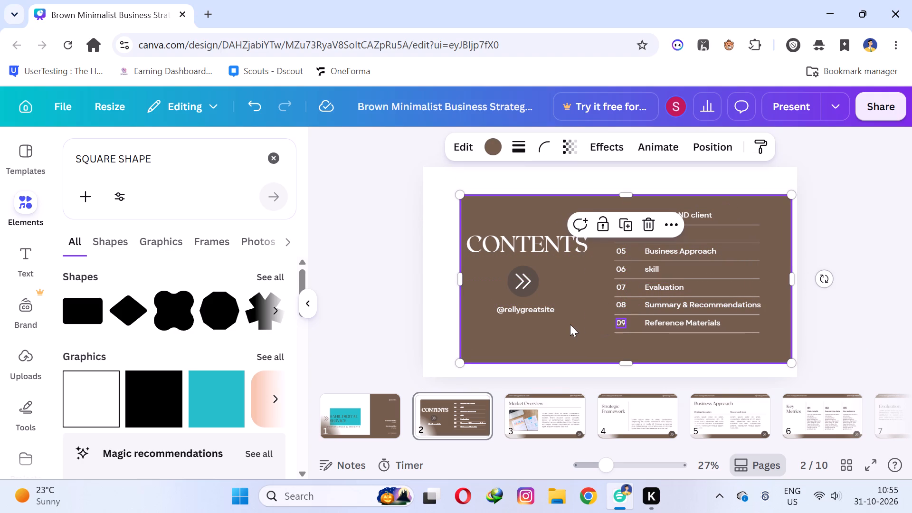
pyautogui.click(570, 324)
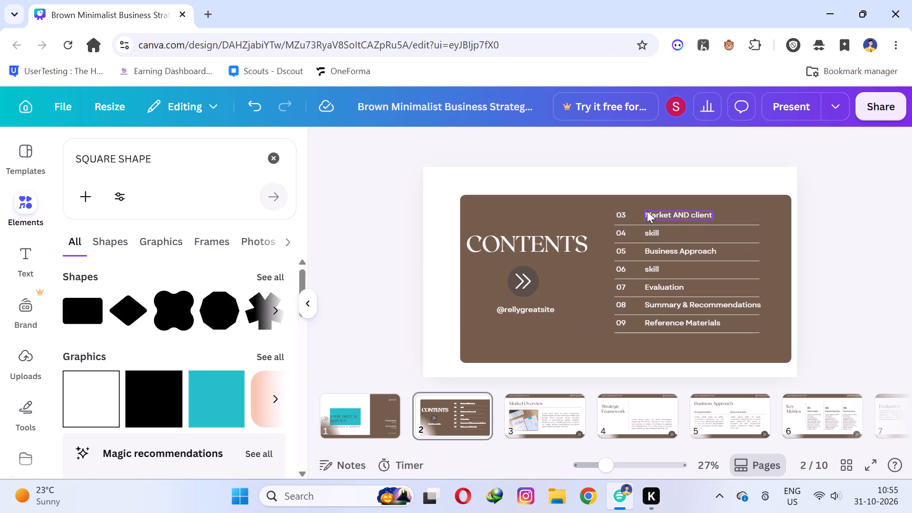
# Search the fonts for "monster" for the text of contents entry 03, and clear the search.
pyautogui.click(664, 214)
pyautogui.click(339, 153)
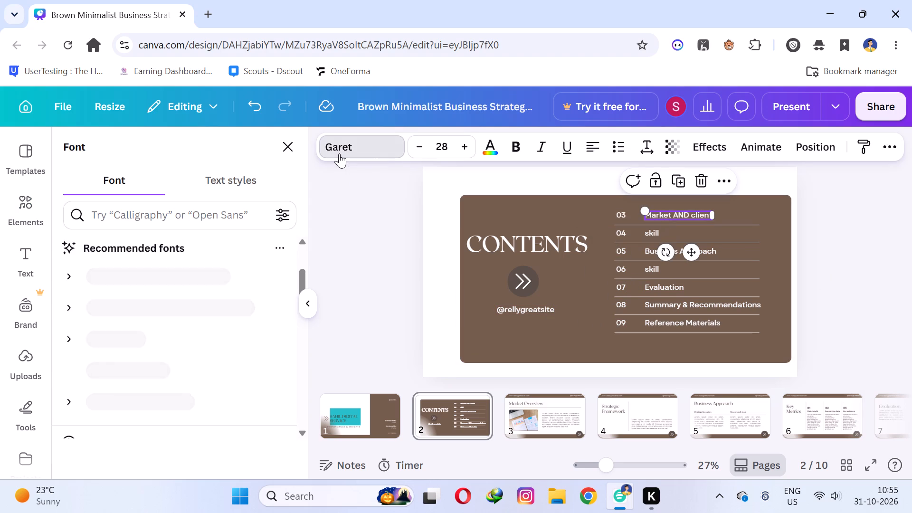
pyautogui.click(157, 218)
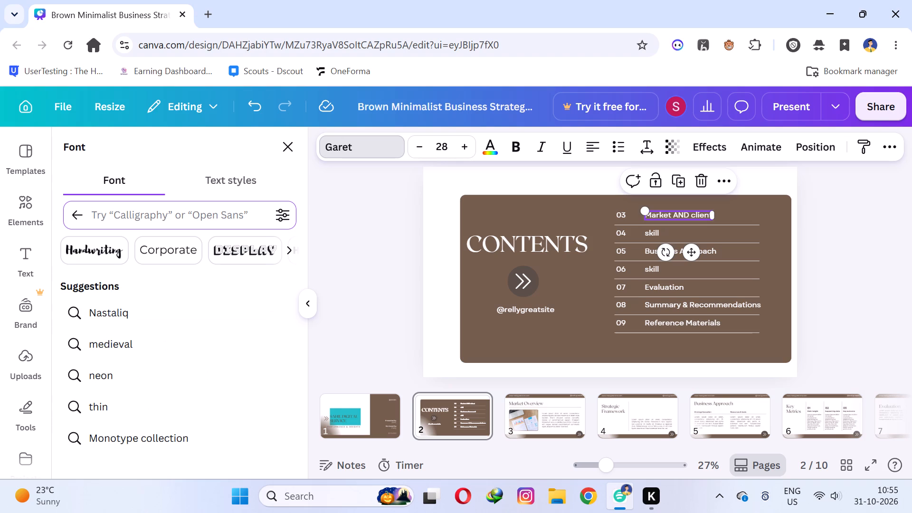
pyautogui.write('mon')
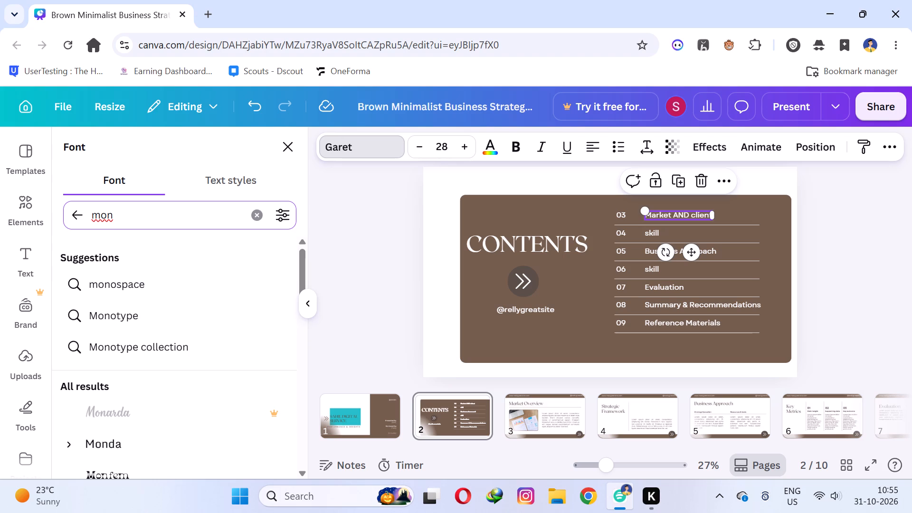
pyautogui.write('ster')
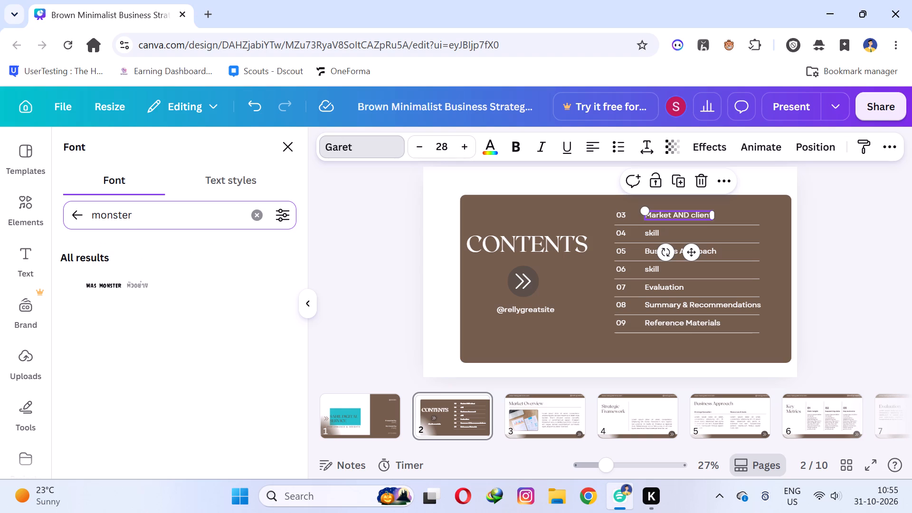
pyautogui.press('BackSpace')
pyautogui.press('BackSpace')
pyautogui.press('BackSpace')
pyautogui.press('BackSpace')
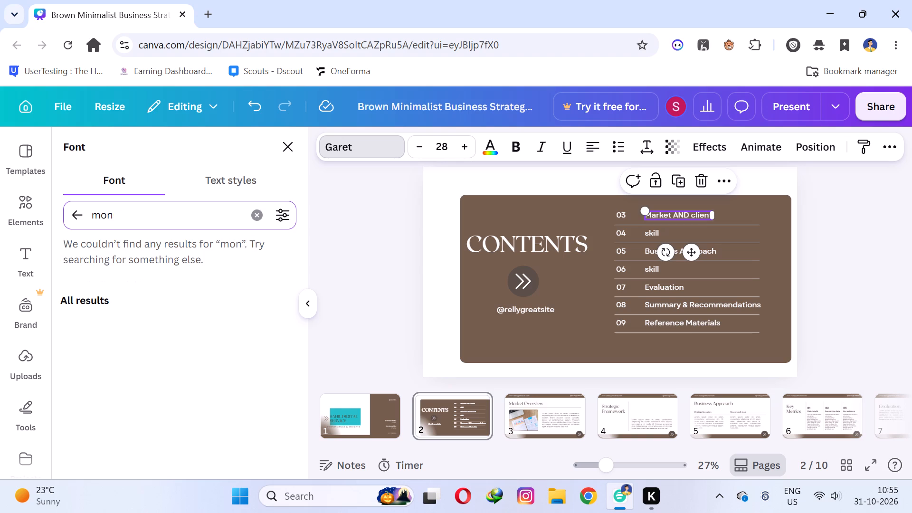
pyautogui.press('BackSpace')
pyautogui.press('BackSpace')
pyautogui.press('BackSpace')
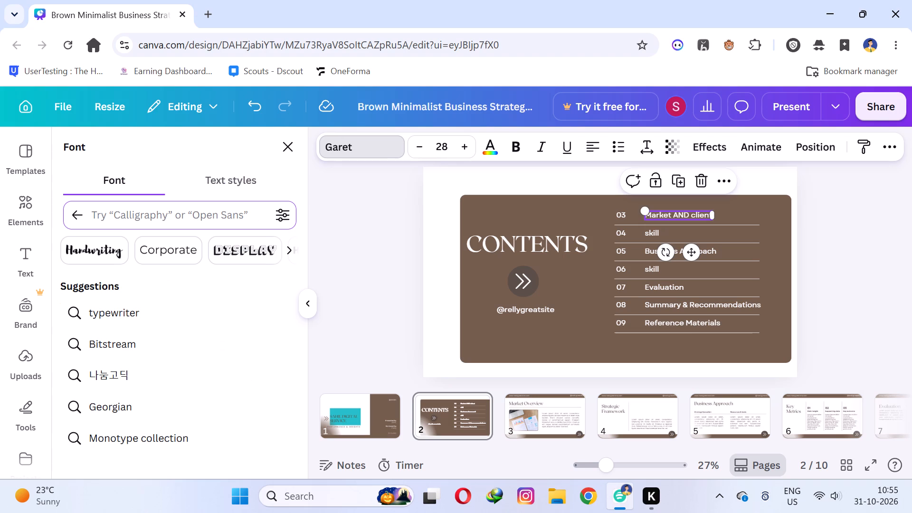
# Set the font of contents entry 03 "Market AND client" to Atkinson Hyperlegible from the Corporate fonts.
pyautogui.click(185, 217)
pyautogui.scroll(-3, 149, 238)
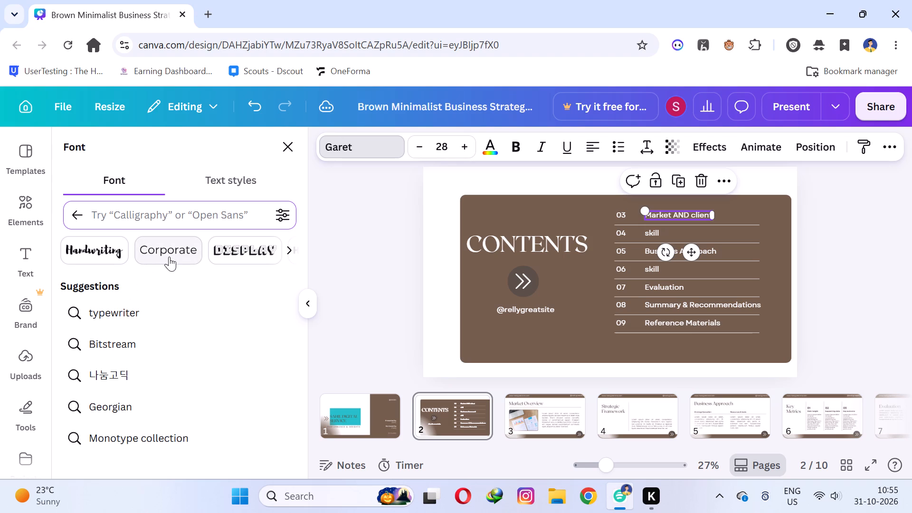
pyautogui.click(169, 256)
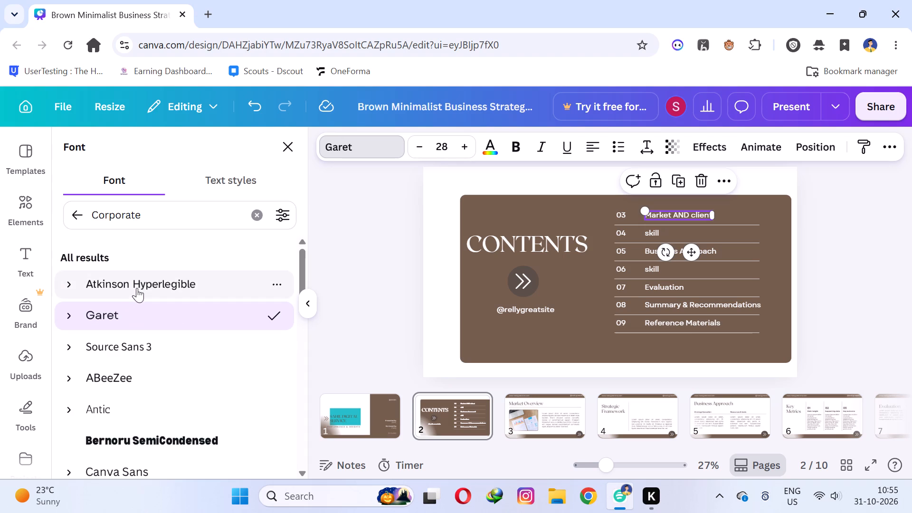
pyautogui.click(96, 280)
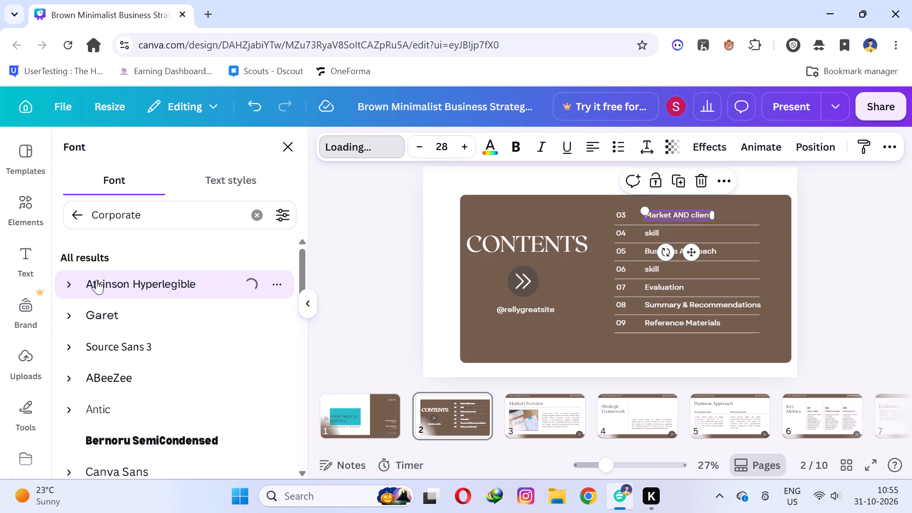
# Apply the Atkinson Hyperlegible font to the text of contents entries 04 through 09, one entry at a time.
pyautogui.click(658, 233)
pyautogui.click(150, 281)
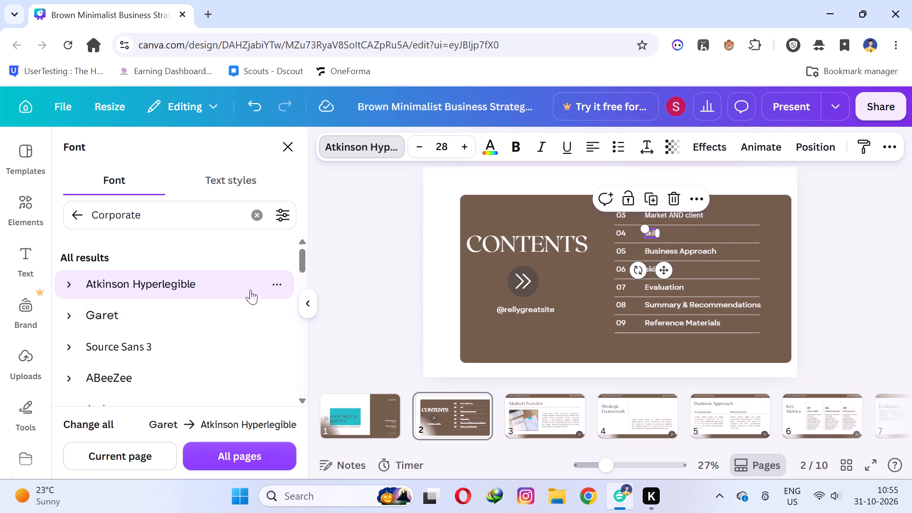
pyautogui.click(680, 251)
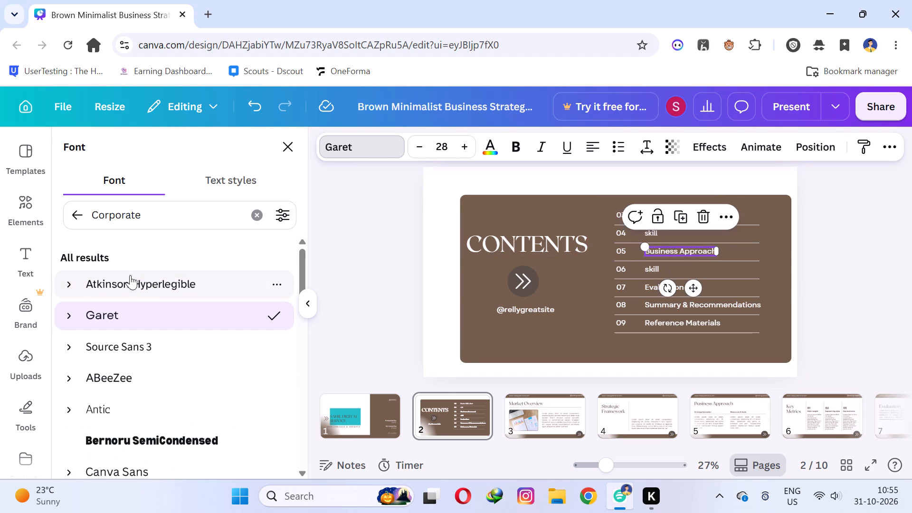
pyautogui.click(130, 275)
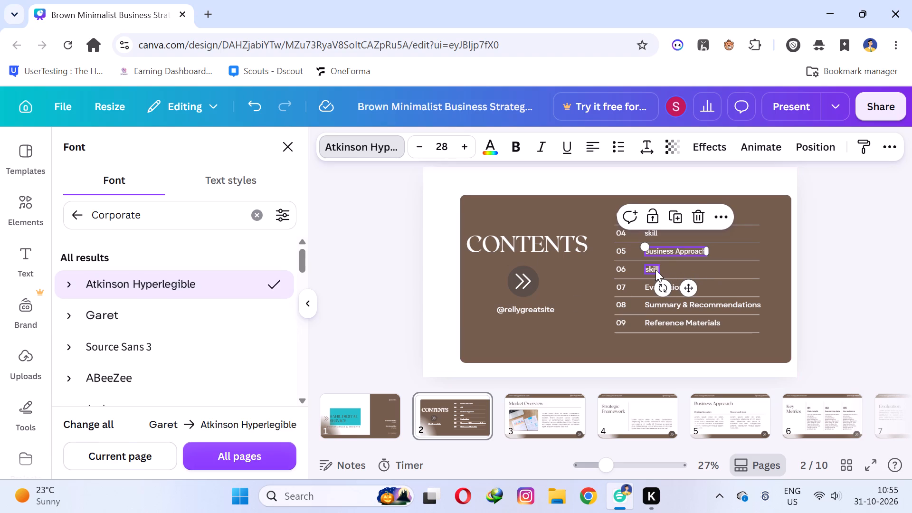
pyautogui.click(655, 270)
pyautogui.click(123, 275)
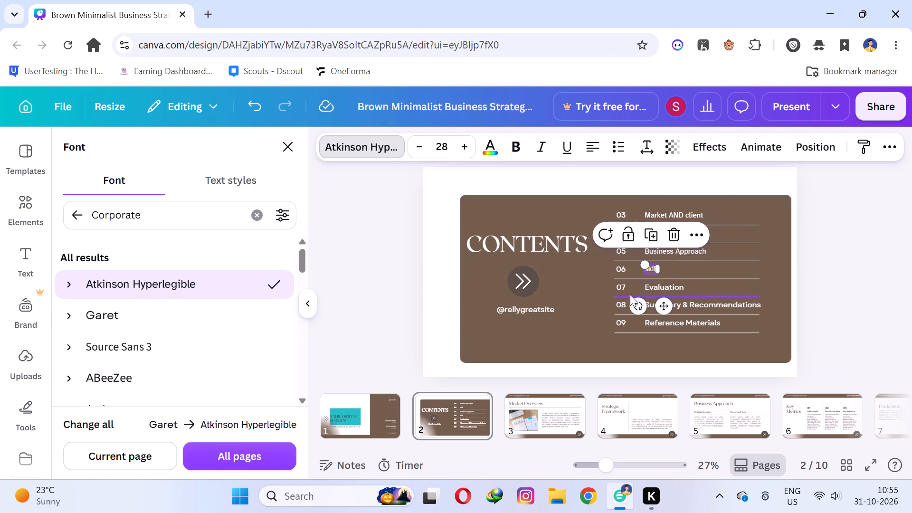
pyautogui.click(645, 286)
pyautogui.click(114, 292)
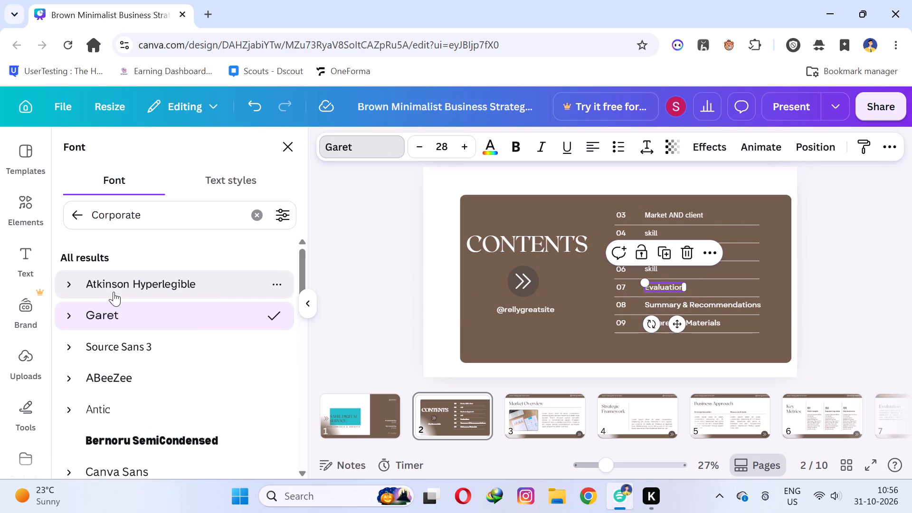
pyautogui.click(712, 306)
pyautogui.click(125, 292)
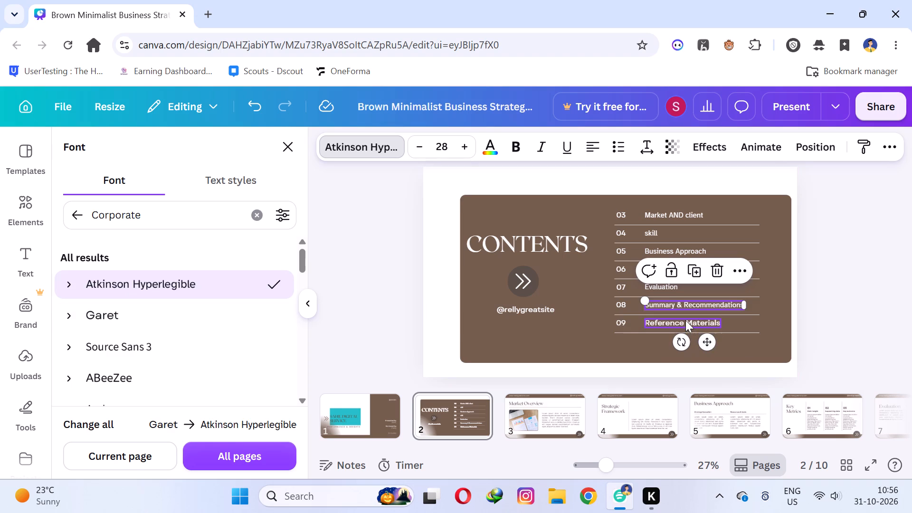
pyautogui.click(685, 320)
pyautogui.click(136, 289)
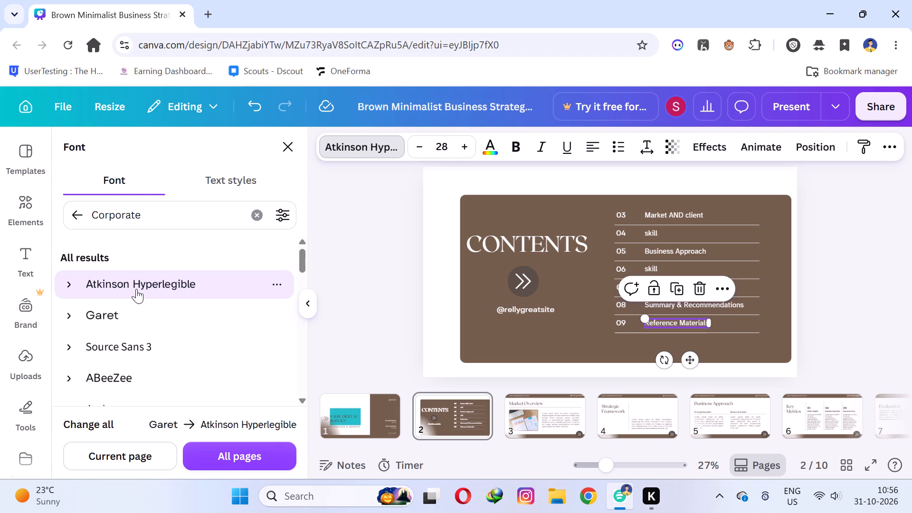
pyautogui.tripleClick(541, 308)
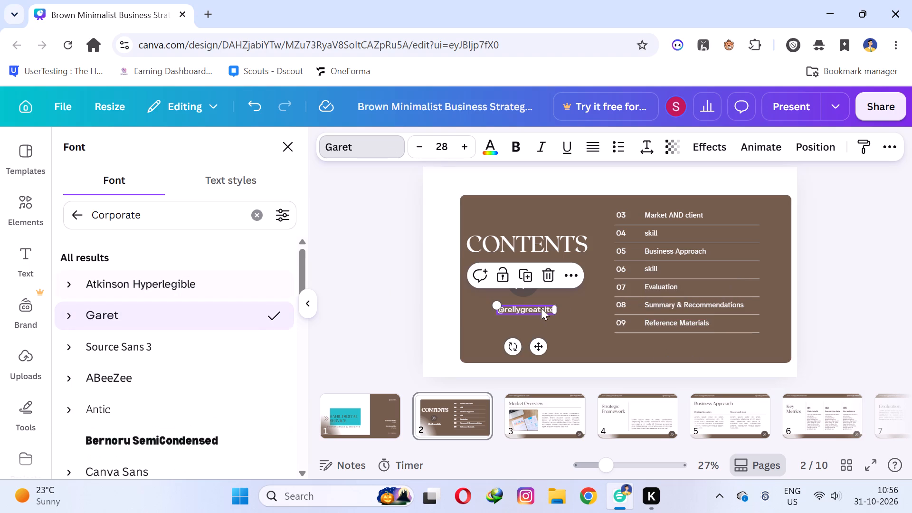
pyautogui.click(541, 308)
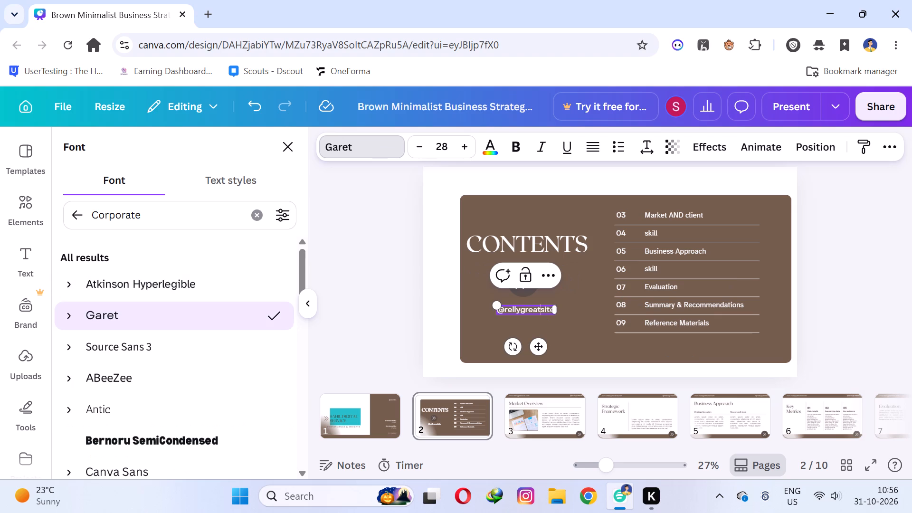
pyautogui.press('BackSpace')
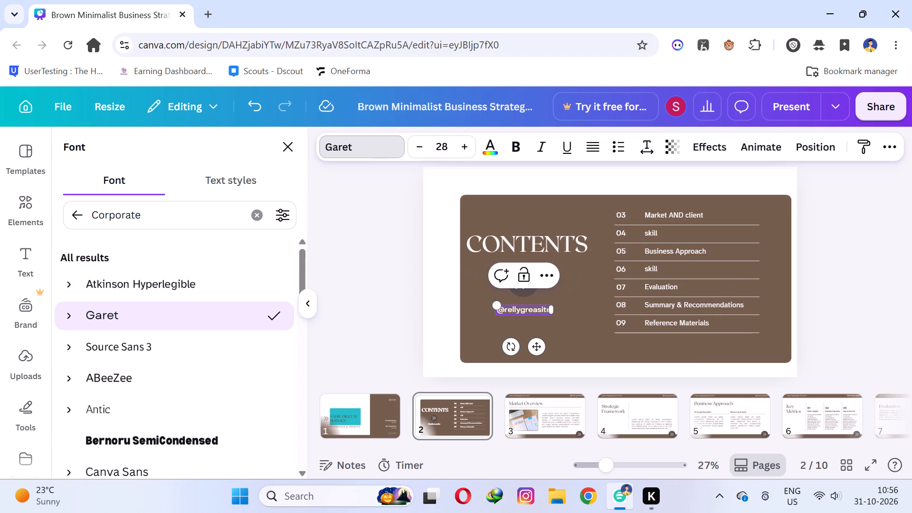
pyautogui.press('BackSpace')
pyautogui.press('BackSpace')
pyautogui.press('BackSpace')
pyautogui.press('BackSpace')
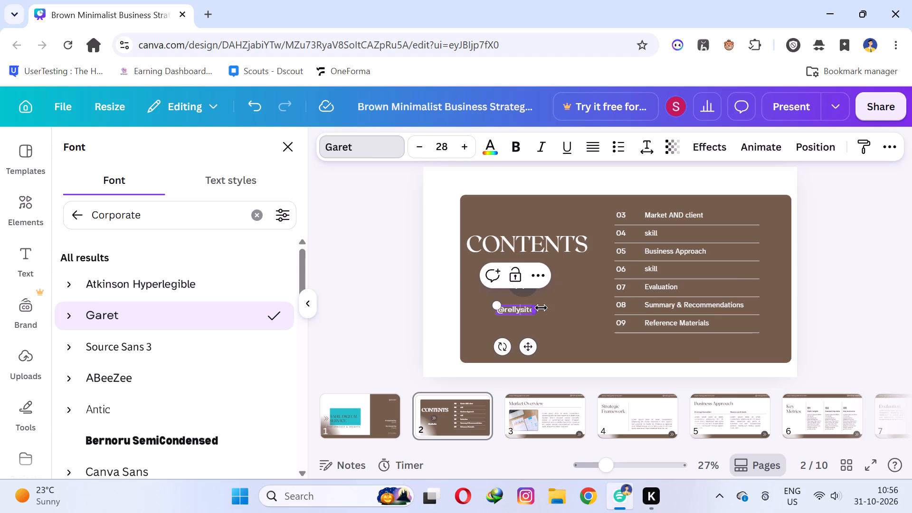
pyautogui.press('Right')
pyautogui.press('Right')
pyautogui.press('Right')
pyautogui.press('BackSpace')
pyautogui.press('BackSpace')
pyautogui.press('BackSpace')
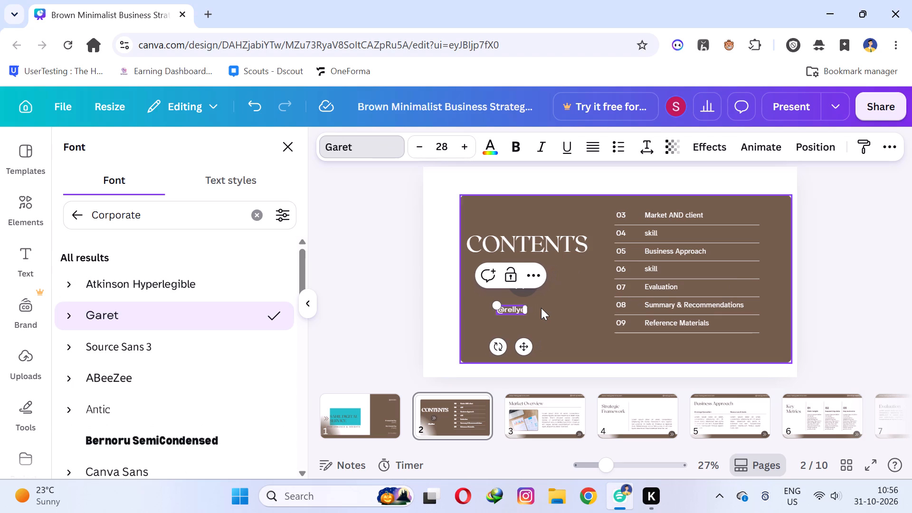
pyautogui.press('BackSpace')
pyautogui.press('BackSpace')
pyautogui.press('Right')
pyautogui.press('Right')
pyautogui.press('Right')
pyautogui.press('Right')
pyautogui.press('Right')
pyautogui.press('Right')
pyautogui.press('Right')
pyautogui.press('Right')
pyautogui.press('Right')
pyautogui.press('Right')
pyautogui.press('Right')
pyautogui.press('Right')
pyautogui.press('Right')
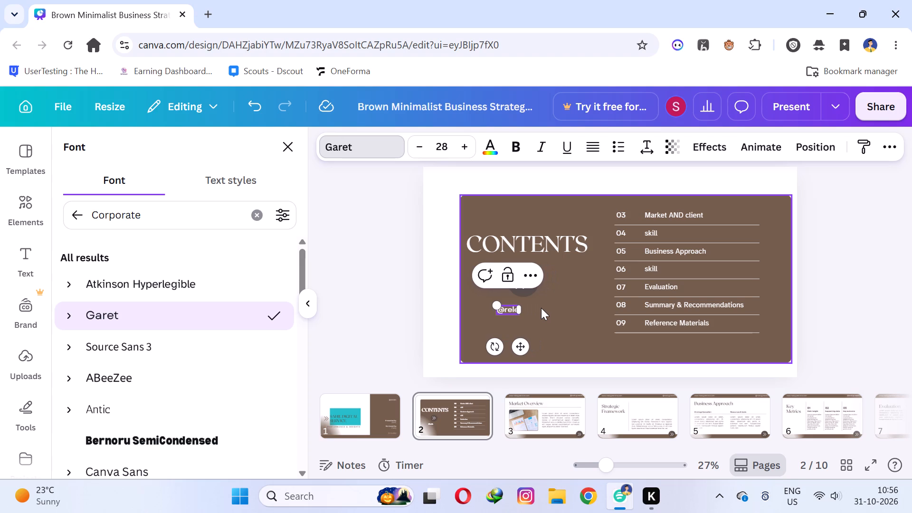
pyautogui.press('BackSpace')
pyautogui.press('BackSpace')
pyautogui.press('BackSpace')
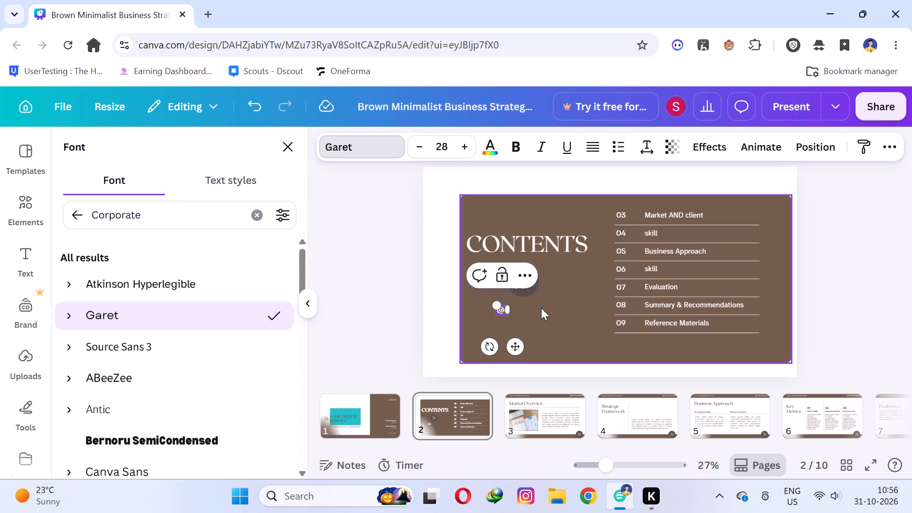
pyautogui.press('s')
pyautogui.write('k931')
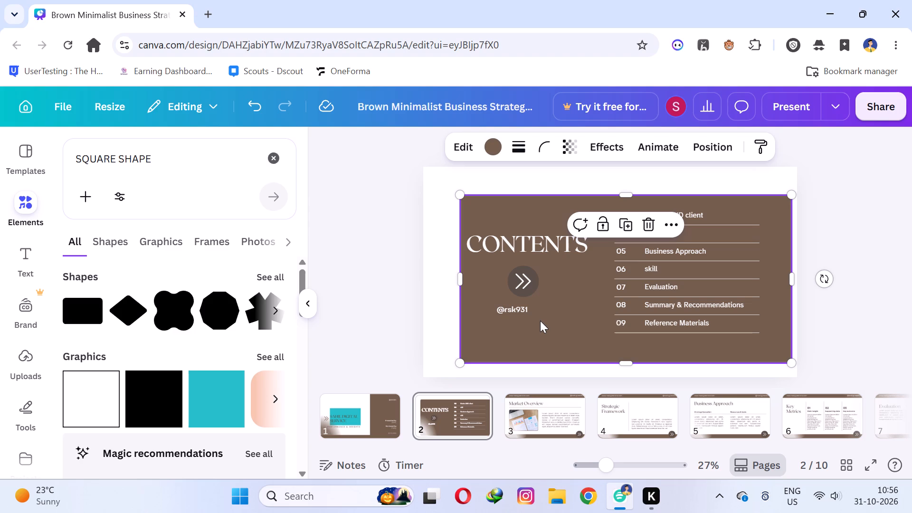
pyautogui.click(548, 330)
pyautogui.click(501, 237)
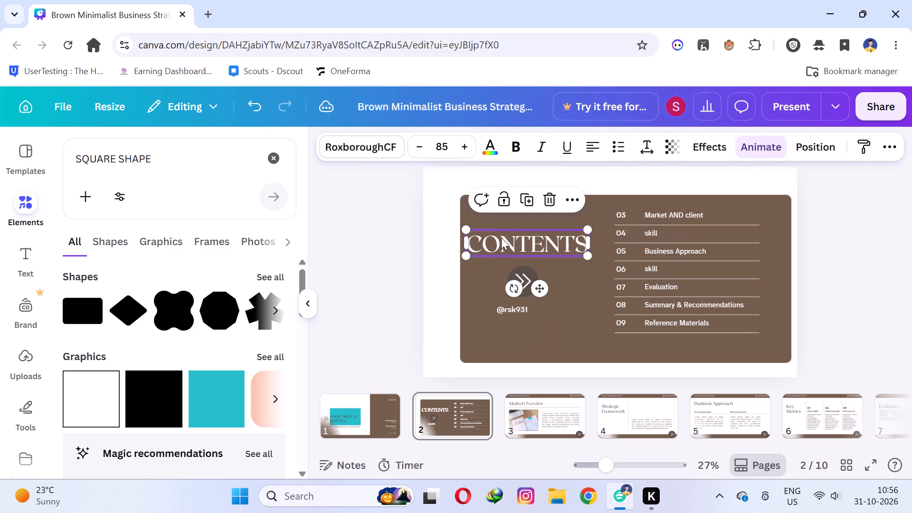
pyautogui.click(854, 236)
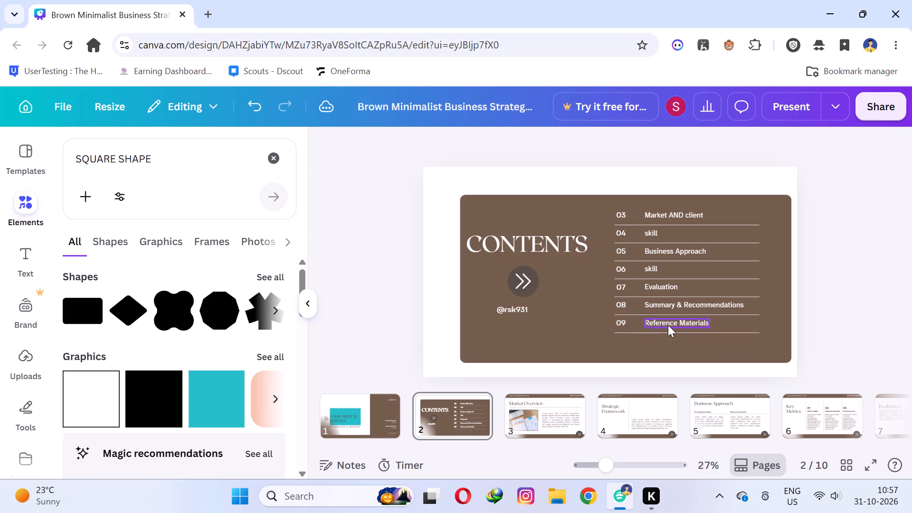
# Replace the "Market Overview" title on slide 3 with "OUR MARKET".
pyautogui.click(521, 417)
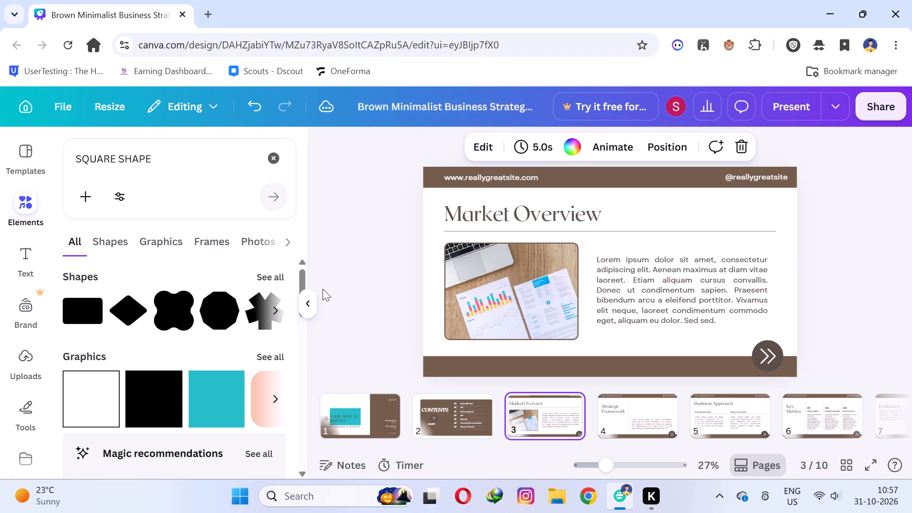
pyautogui.tripleClick(513, 211)
pyautogui.write('our')
pyautogui.press('space')
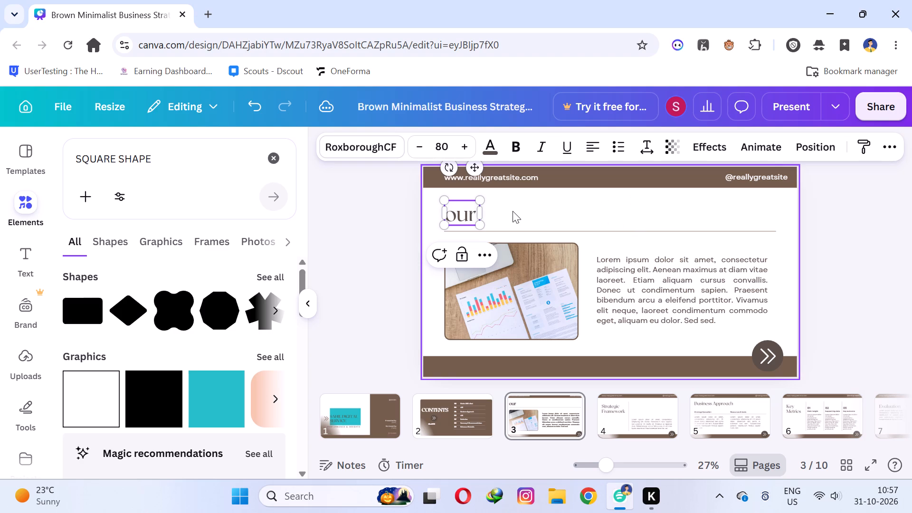
pyautogui.press('BackSpace')
pyautogui.press('BackSpace')
pyautogui.press('BackSpace')
pyautogui.press('BackSpace')
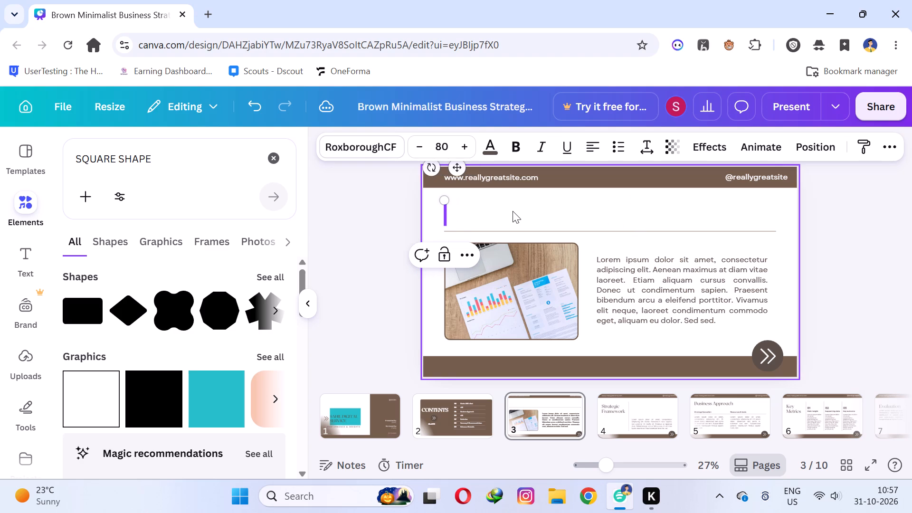
pyautogui.press('o')
pyautogui.press('r')
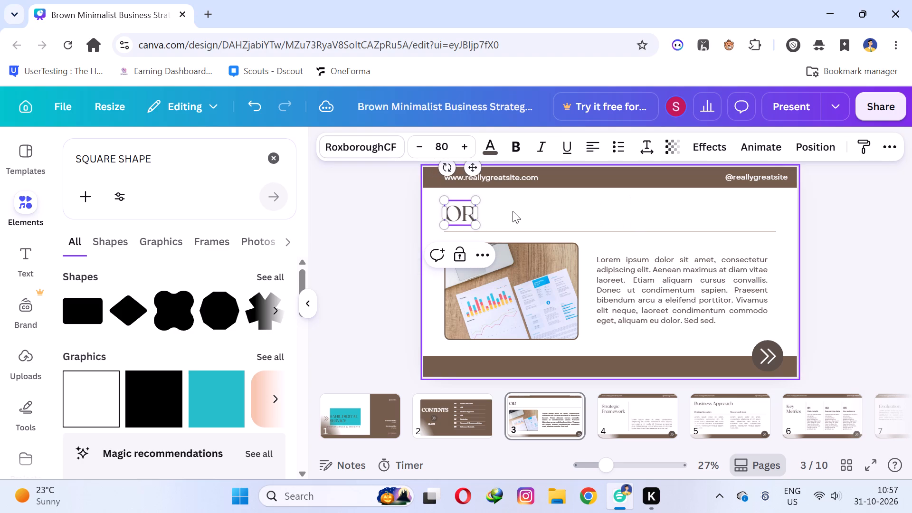
pyautogui.press('BackSpace')
pyautogui.write('UR MARKET')
pyautogui.click(729, 202)
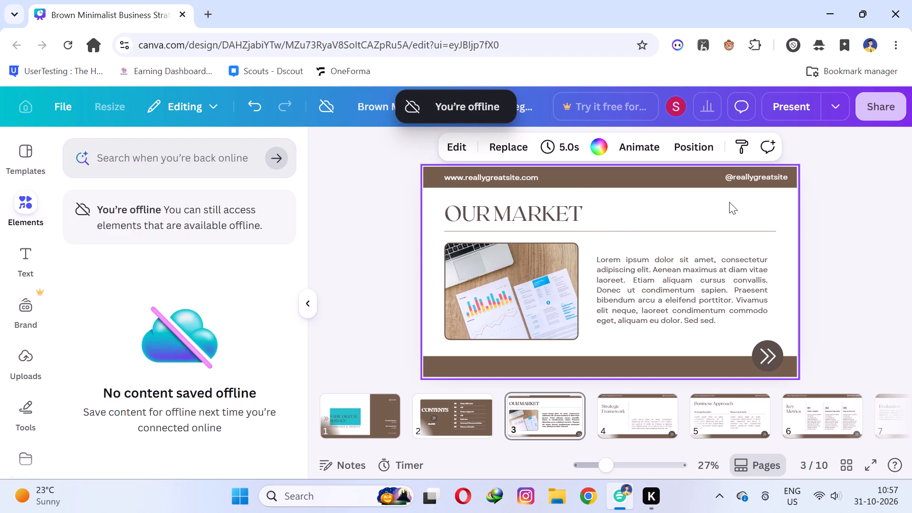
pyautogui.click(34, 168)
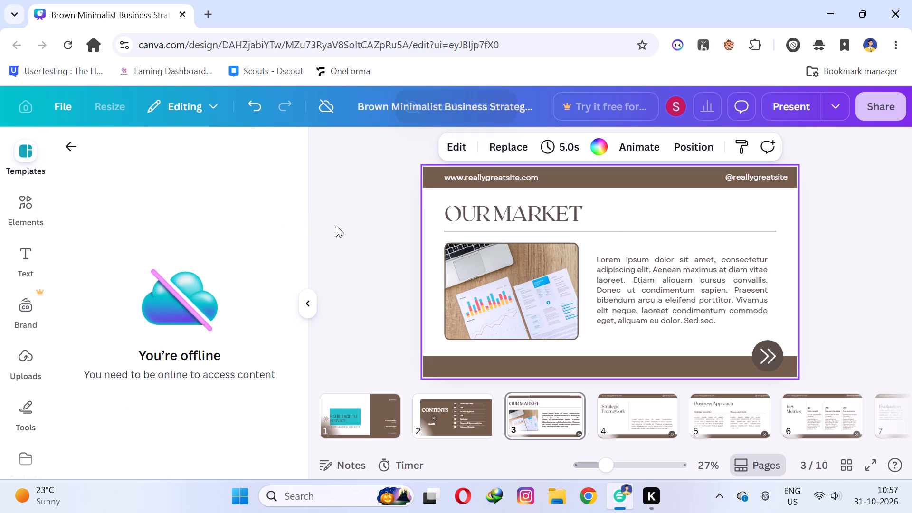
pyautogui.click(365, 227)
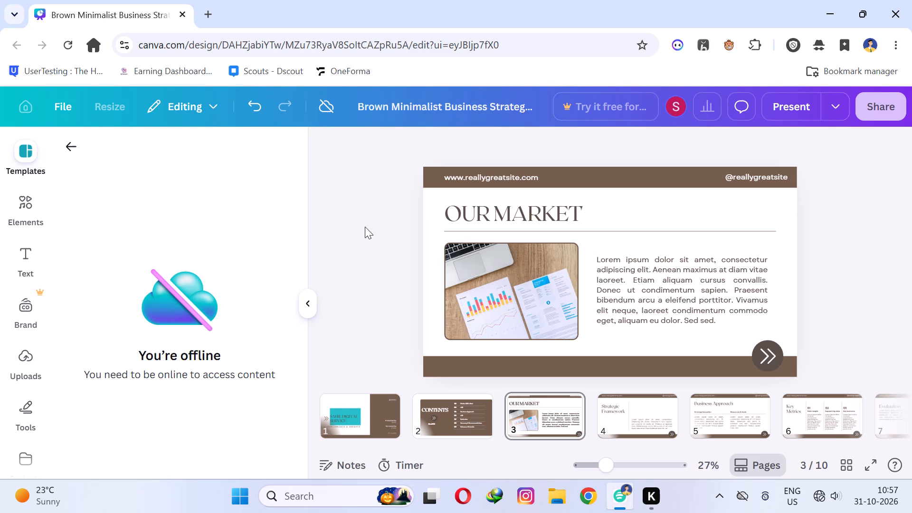
# Replace the placeholder paragraph beside the photo on slide 3 with "OUR SMALL BUSINESS".
pyautogui.click(620, 285)
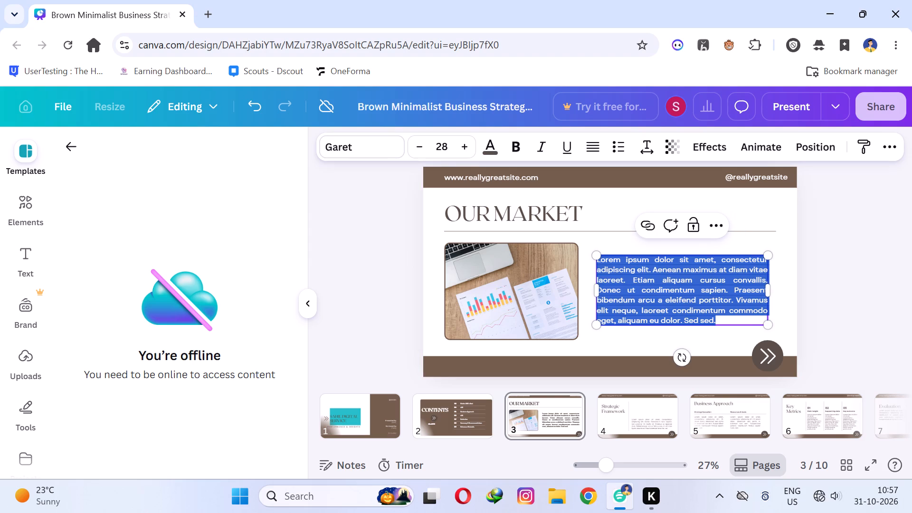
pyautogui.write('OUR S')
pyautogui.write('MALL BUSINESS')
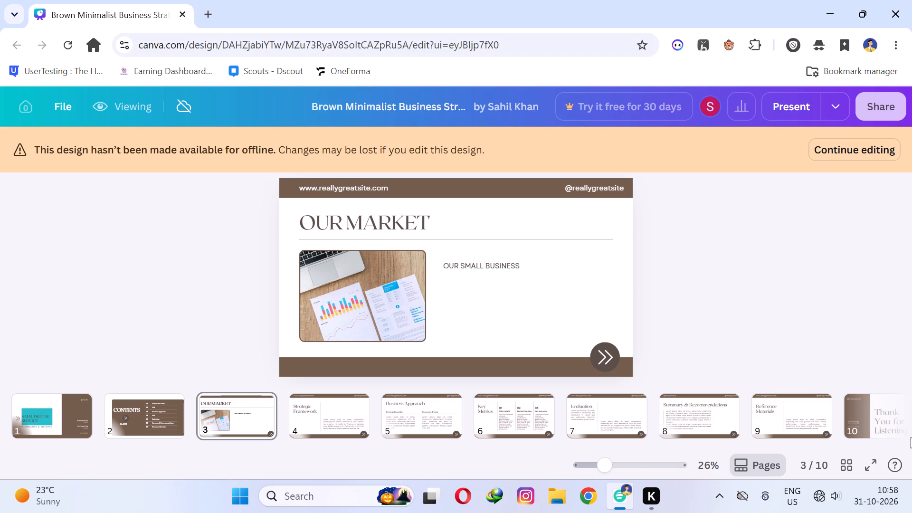
# Reconnect the computer to the Infinix NOTE 40X 5G Wi-Fi network and resume editing the design.
pyautogui.click(817, 494)
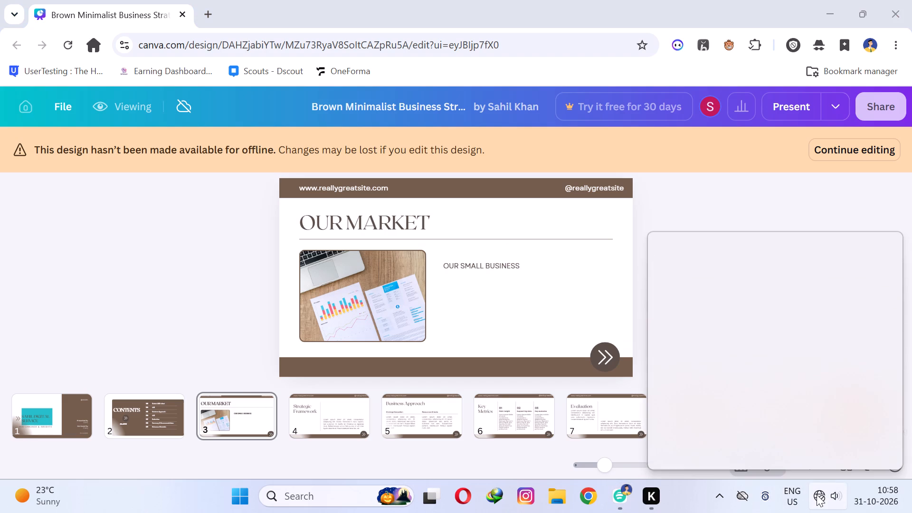
pyautogui.click(719, 265)
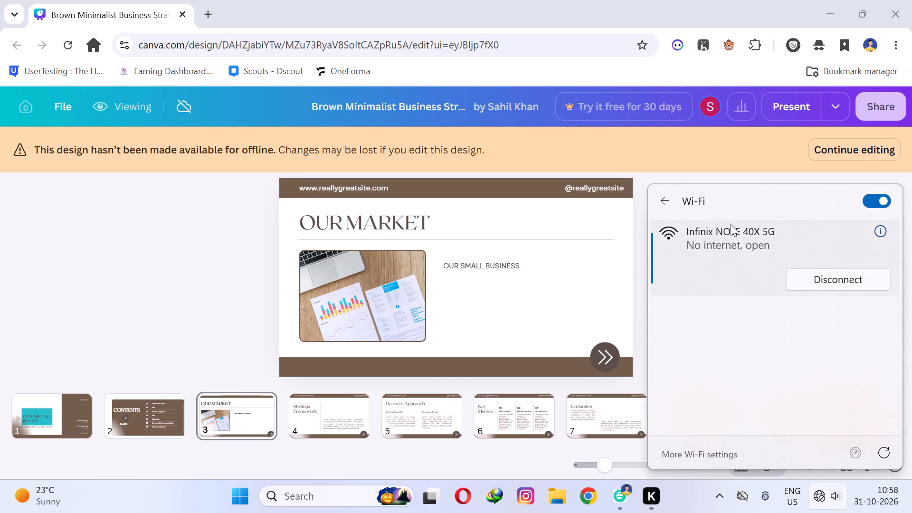
pyautogui.click(822, 280)
pyautogui.click(774, 302)
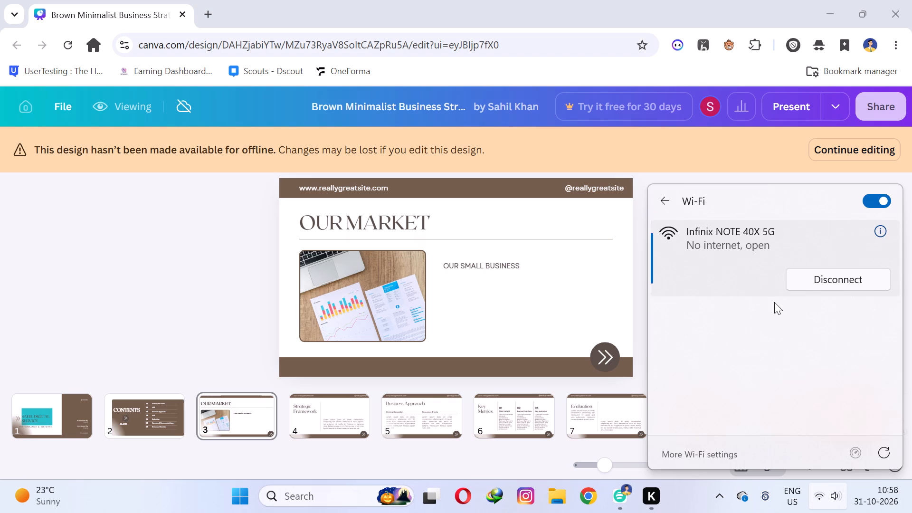
pyautogui.click(213, 256)
pyautogui.click(870, 147)
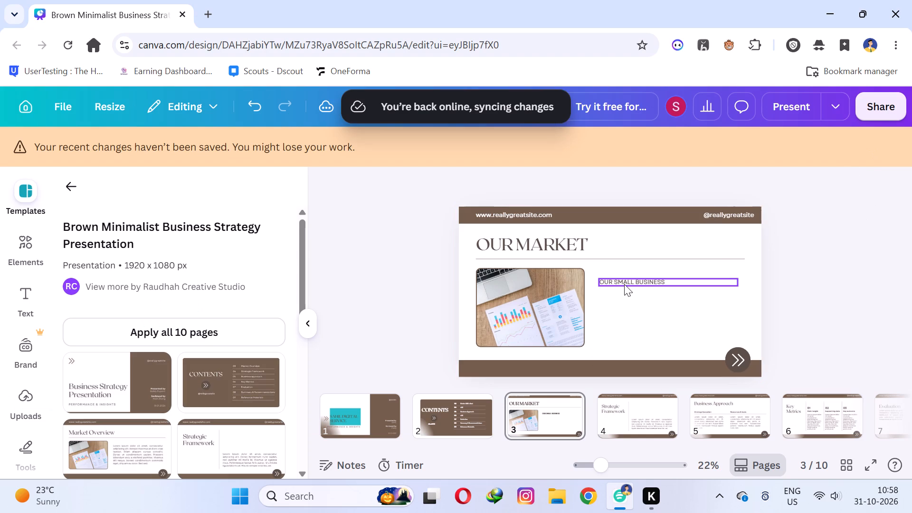
# Append "IS DESING AND DIGITAL SERVICE" to the "OUR SMALL BUSINESS" text on slide 3.
pyautogui.doubleClick(624, 284)
pyautogui.click(672, 283)
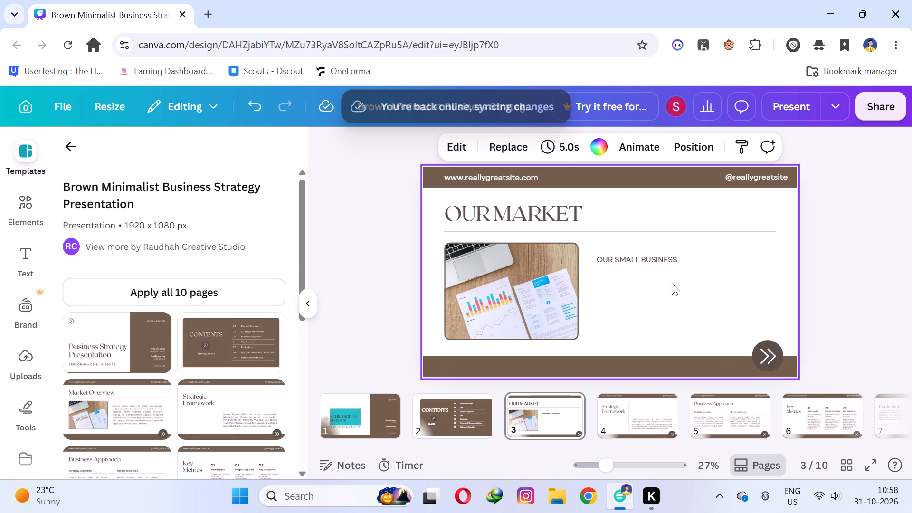
pyautogui.click(656, 258)
pyautogui.click(683, 257)
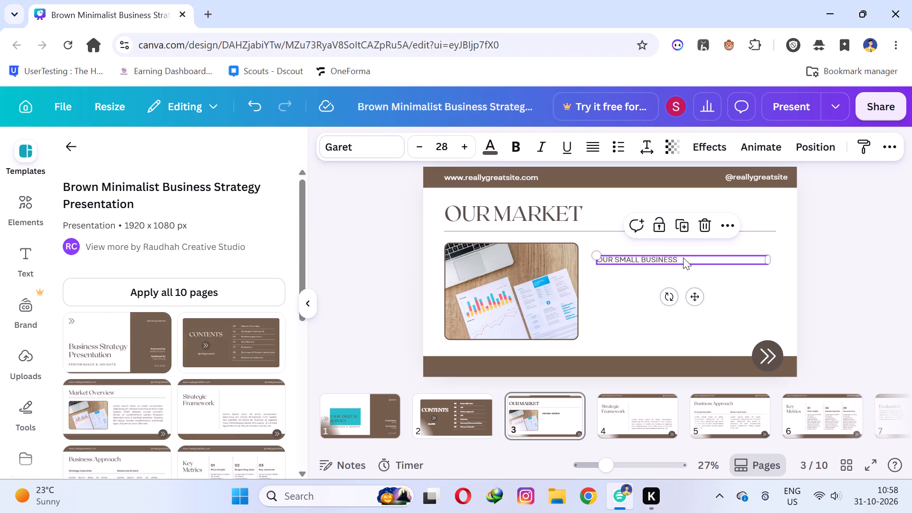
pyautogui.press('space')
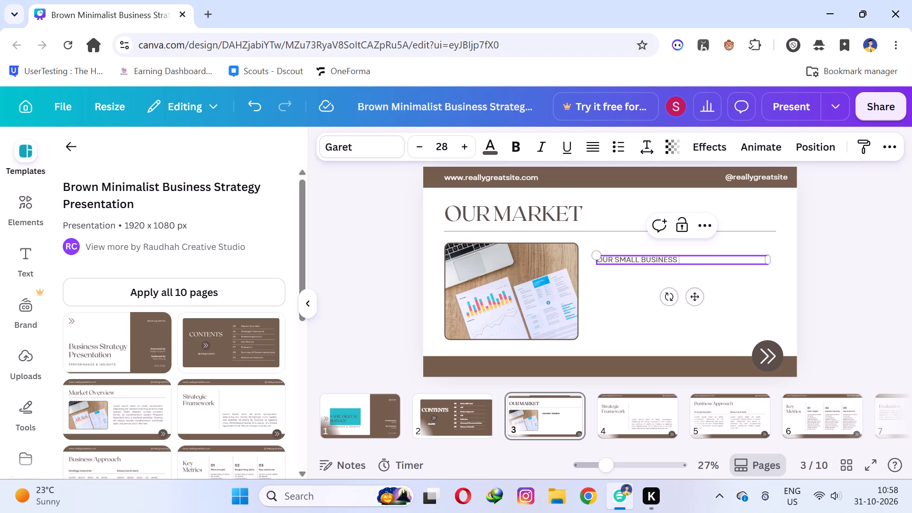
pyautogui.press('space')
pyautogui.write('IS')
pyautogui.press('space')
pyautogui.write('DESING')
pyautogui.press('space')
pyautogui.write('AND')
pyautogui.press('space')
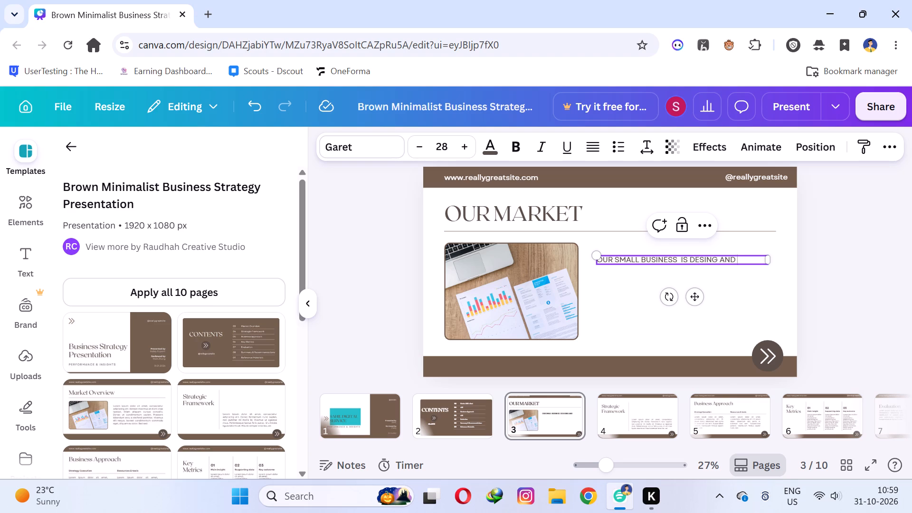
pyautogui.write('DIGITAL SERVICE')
pyautogui.click(630, 293)
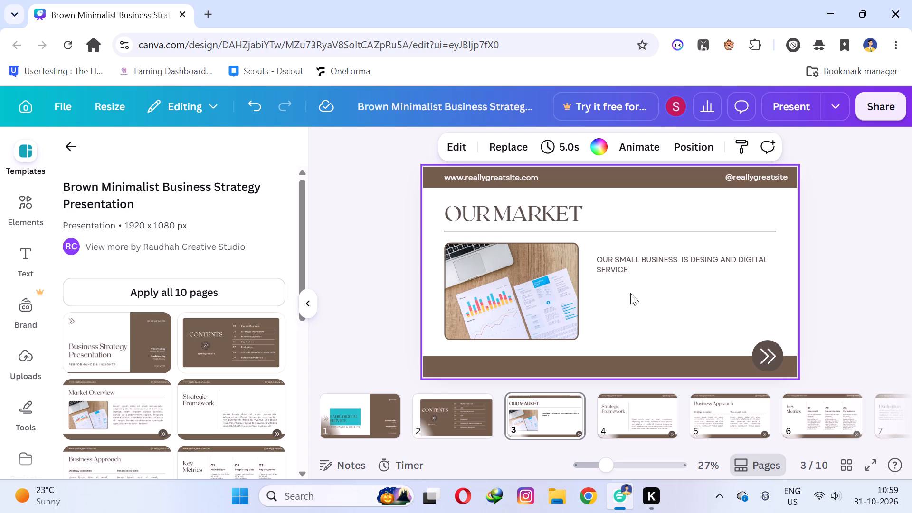
# Shrink the laptop-and-charts photo on slide 3 to about four-fifths of its size, keeping its upper-left corner in place.
pyautogui.click(495, 278)
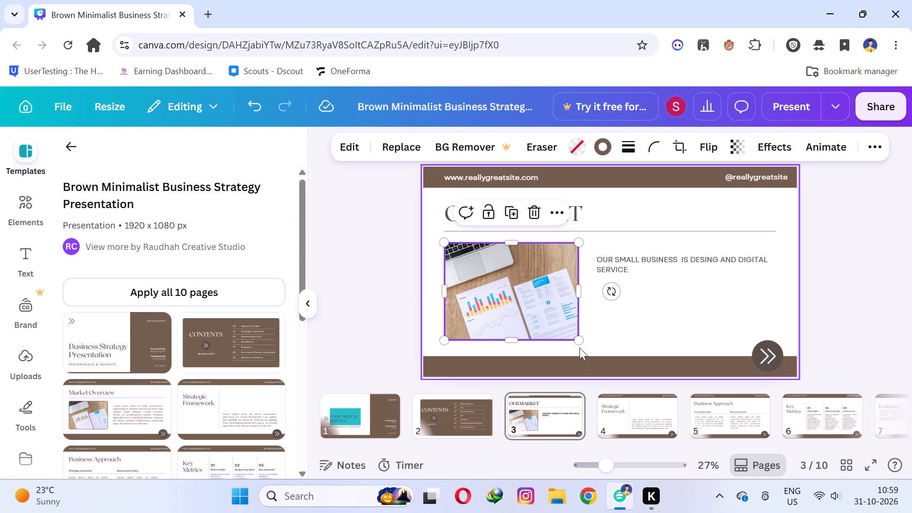
pyautogui.moveTo(580, 343); pyautogui.dragTo(562, 329)
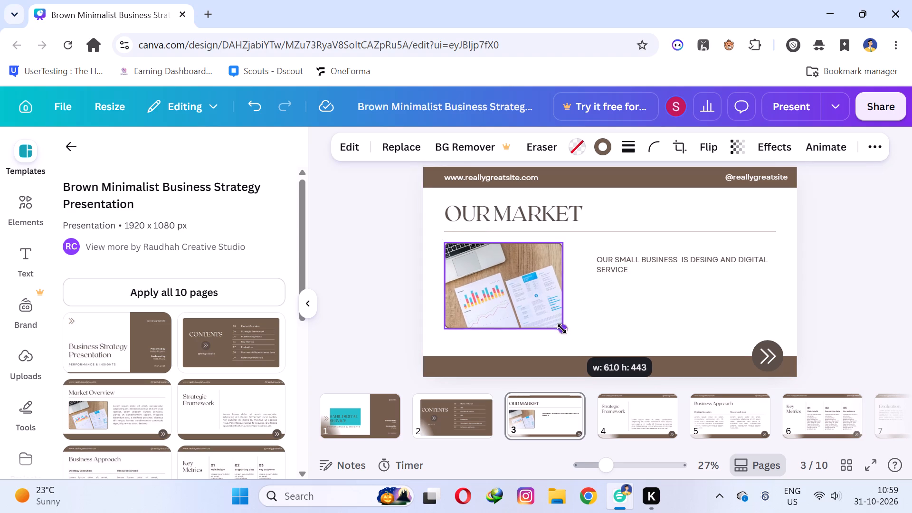
pyautogui.moveTo(562, 329); pyautogui.dragTo(552, 322)
# Duplicate the laptop-and-charts photo and place the copy directly below the body text, clear of the arrow icon.
pyautogui.rightClick(485, 280)
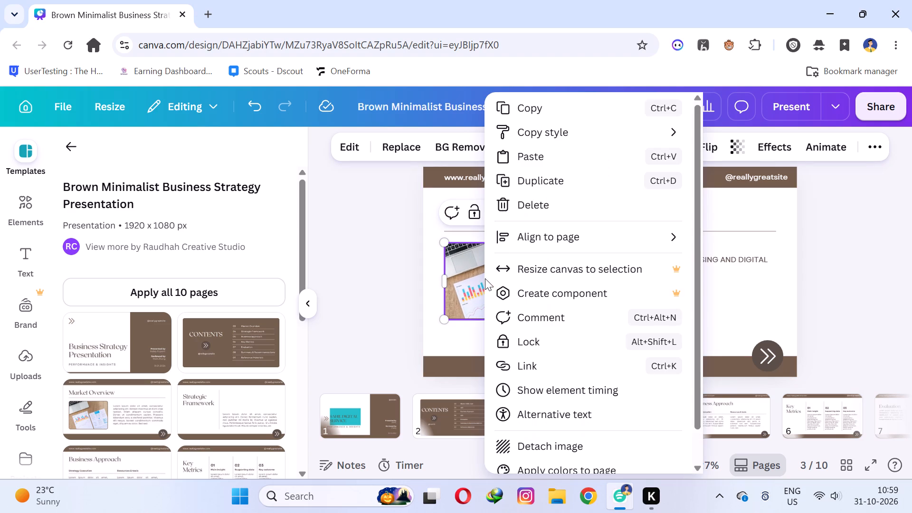
pyautogui.click(547, 177)
pyautogui.moveTo(478, 291); pyautogui.dragTo(580, 314)
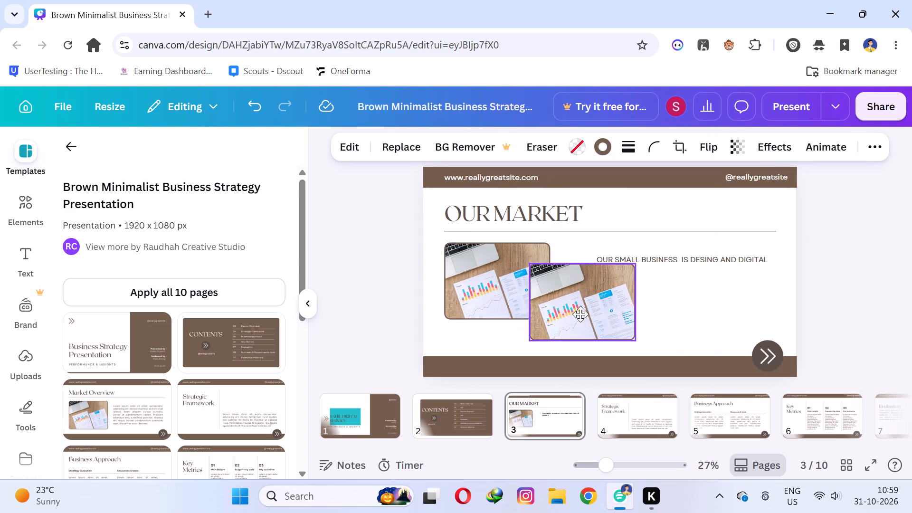
pyautogui.moveTo(580, 314); pyautogui.dragTo(713, 319)
pyautogui.click(880, 325)
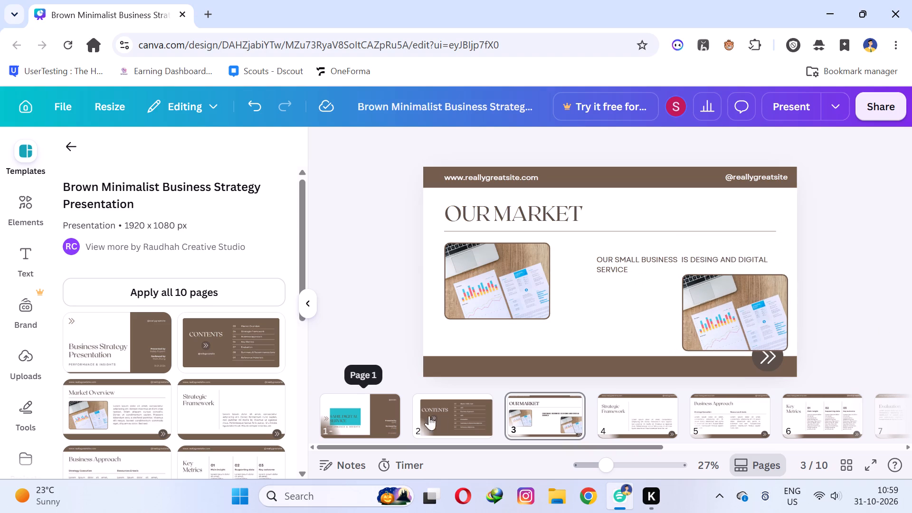
pyautogui.moveTo(729, 313); pyautogui.dragTo(669, 318)
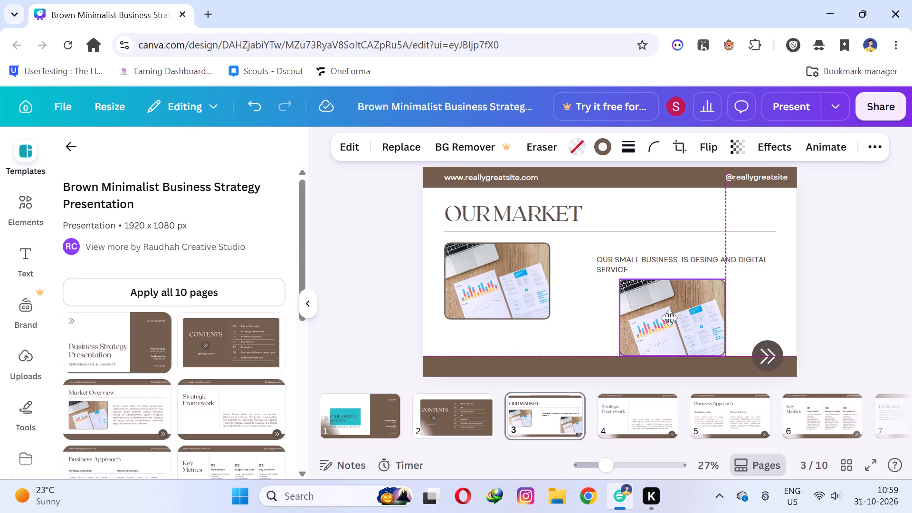
pyautogui.moveTo(669, 318); pyautogui.dragTo(675, 313)
pyautogui.click(842, 309)
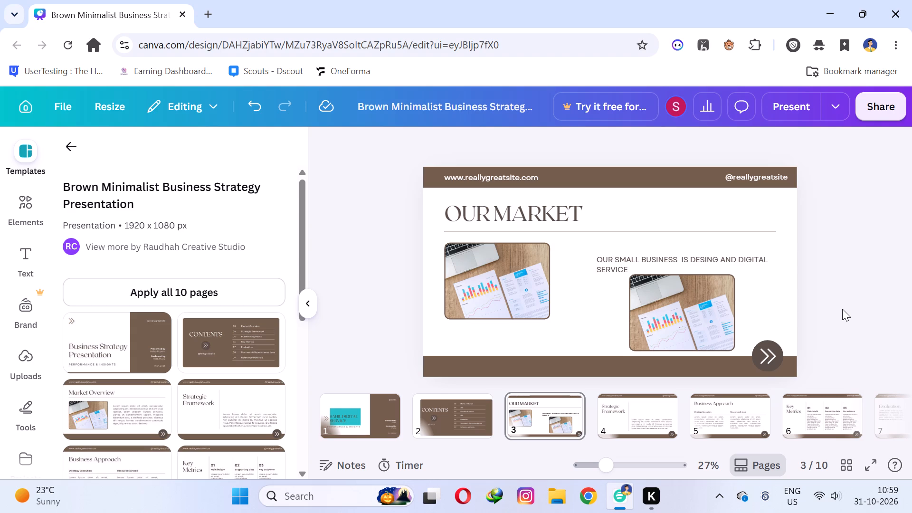
# Search the elements for "STAR" and add the yellow four-point sparkle graphic to slide 3.
pyautogui.click(22, 205)
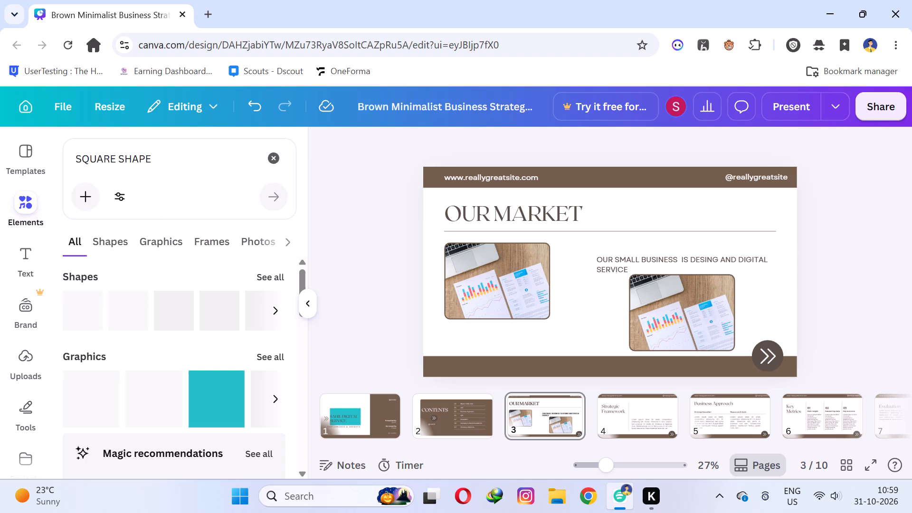
pyautogui.click(142, 166)
pyautogui.moveTo(174, 161); pyautogui.dragTo(0, 143)
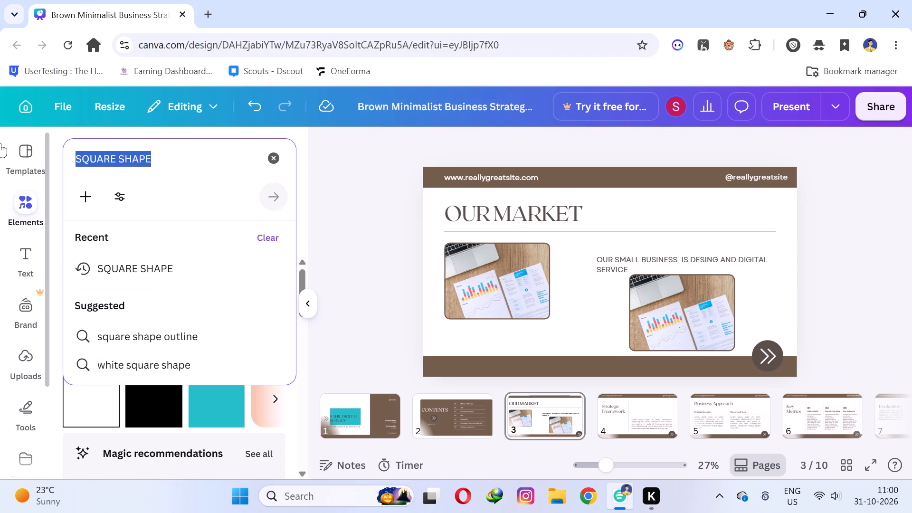
pyautogui.press('g')
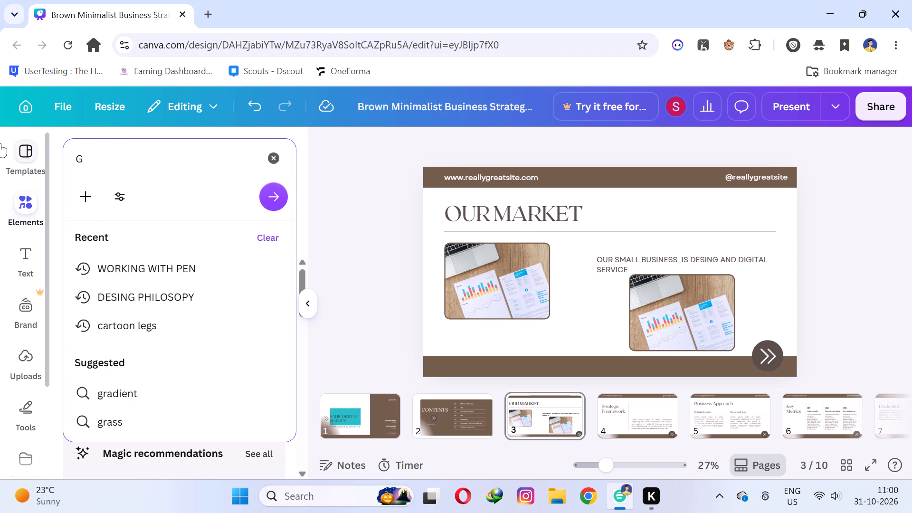
pyautogui.press('BackSpace')
pyautogui.write('DTST')
pyautogui.press('BackSpace')
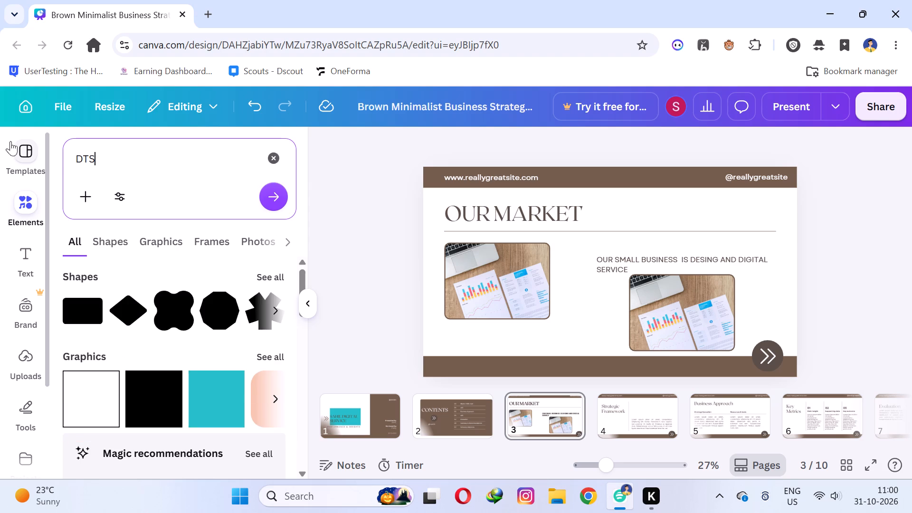
pyautogui.press('BackSpace')
pyautogui.press('BackSpace')
pyautogui.press('BackSpace')
pyautogui.write('STAR')
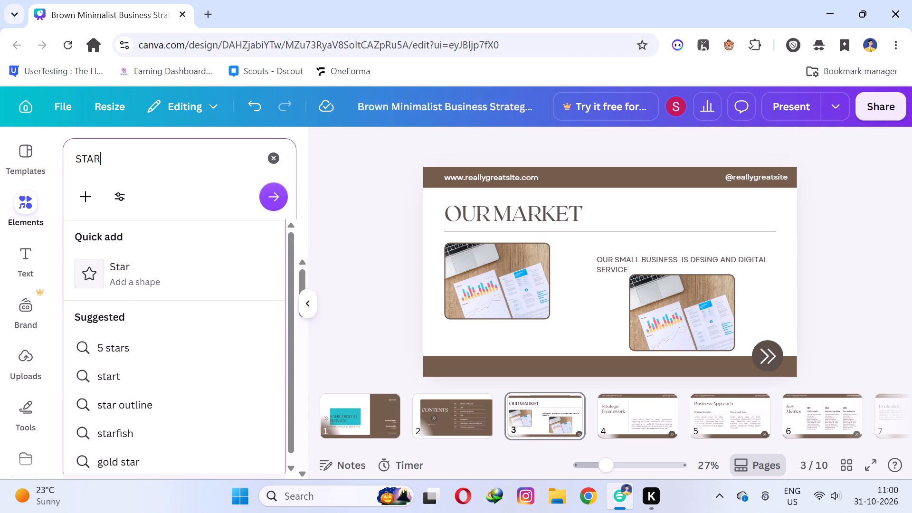
pyautogui.click(279, 196)
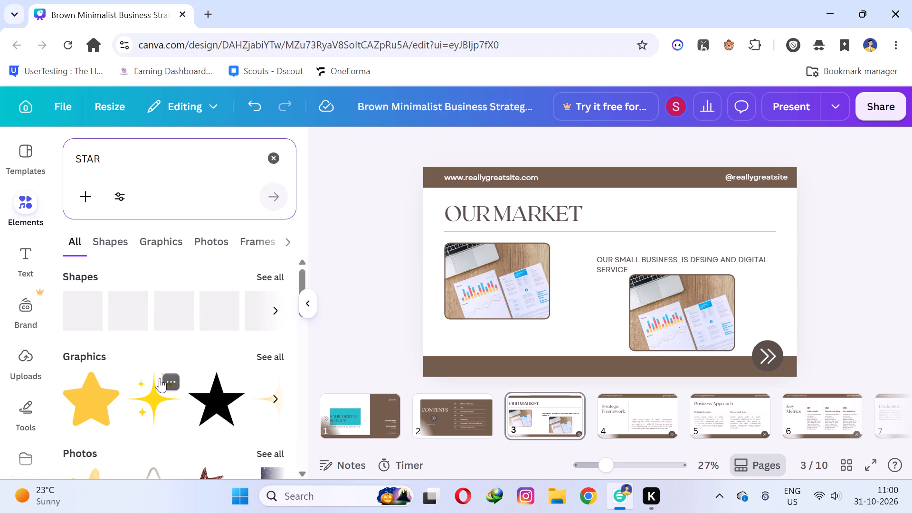
pyautogui.scroll(-2, 126, 360)
pyautogui.scroll(1, 136, 355)
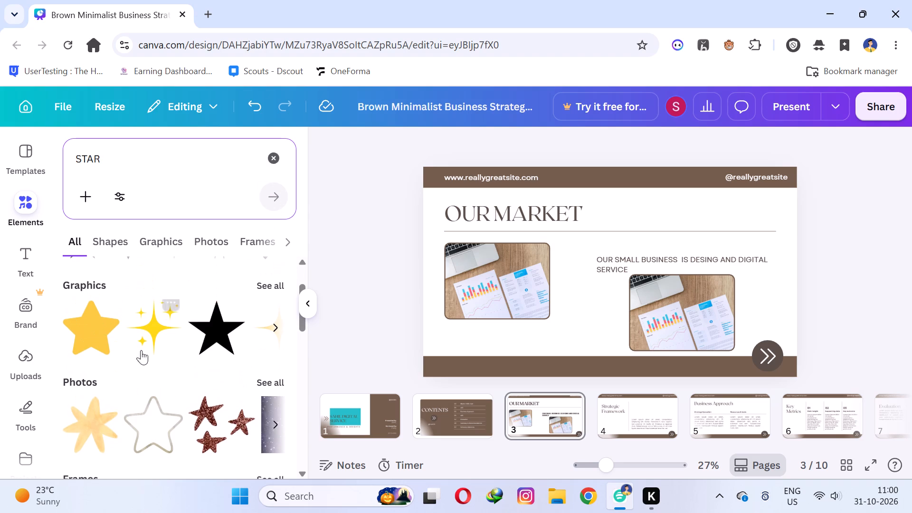
pyautogui.moveTo(150, 331); pyautogui.dragTo(440, 222)
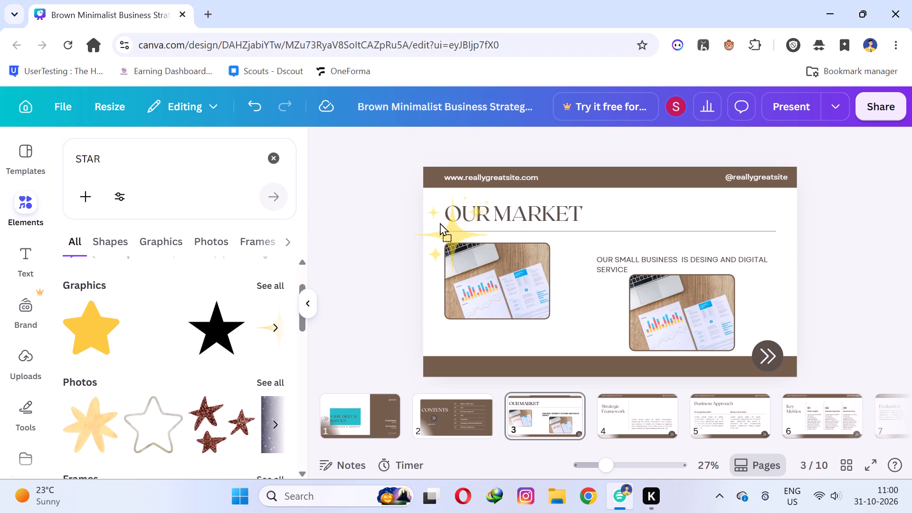
pyautogui.moveTo(440, 222); pyautogui.dragTo(539, 215)
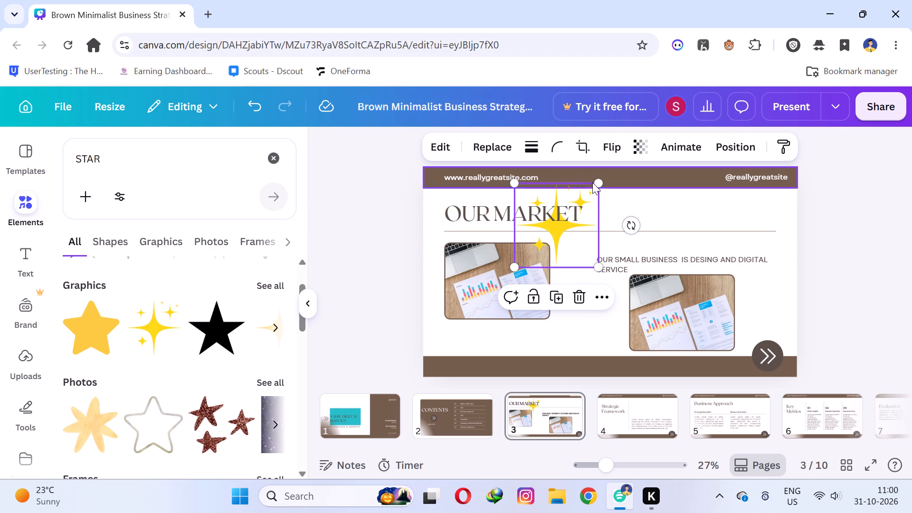
# Shrink the yellow sparkle graphic to roughly the title's height and place it at the start of the "OUR MARKET" title.
pyautogui.moveTo(599, 180); pyautogui.dragTo(540, 229)
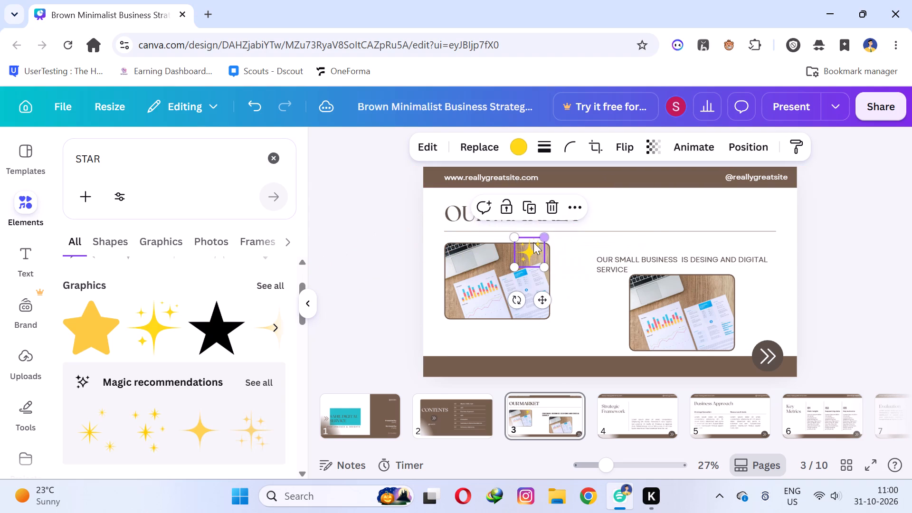
pyautogui.moveTo(524, 248); pyautogui.dragTo(430, 212)
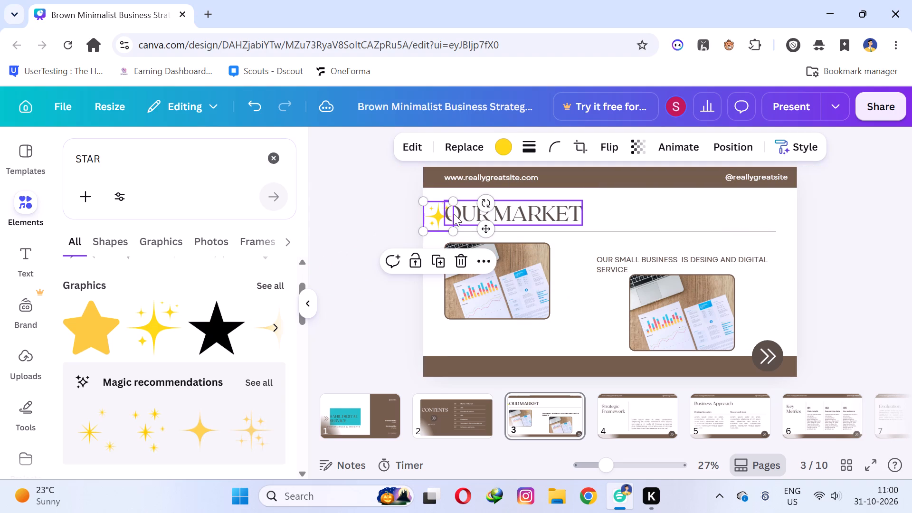
# Shift the "OUR MARKET" title slightly to the right so it clears the sparkle graphic.
pyautogui.moveTo(520, 214); pyautogui.dragTo(535, 215)
pyautogui.click(376, 232)
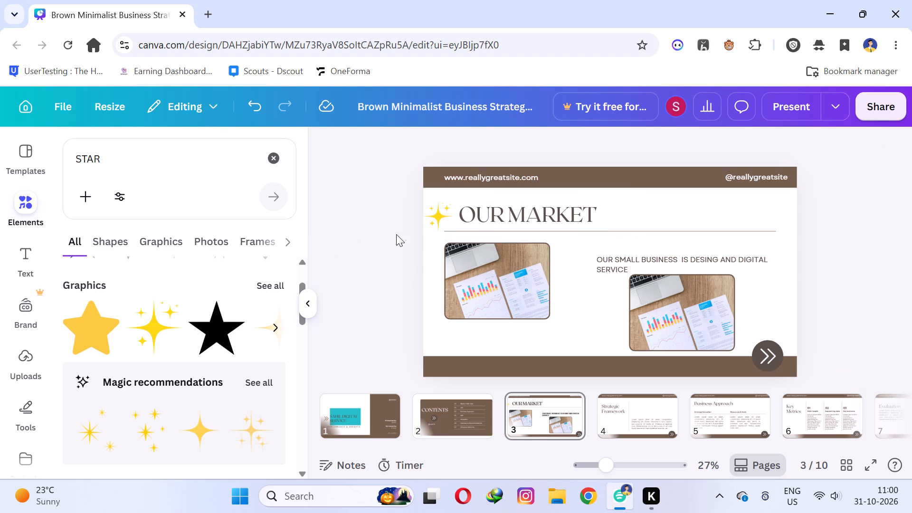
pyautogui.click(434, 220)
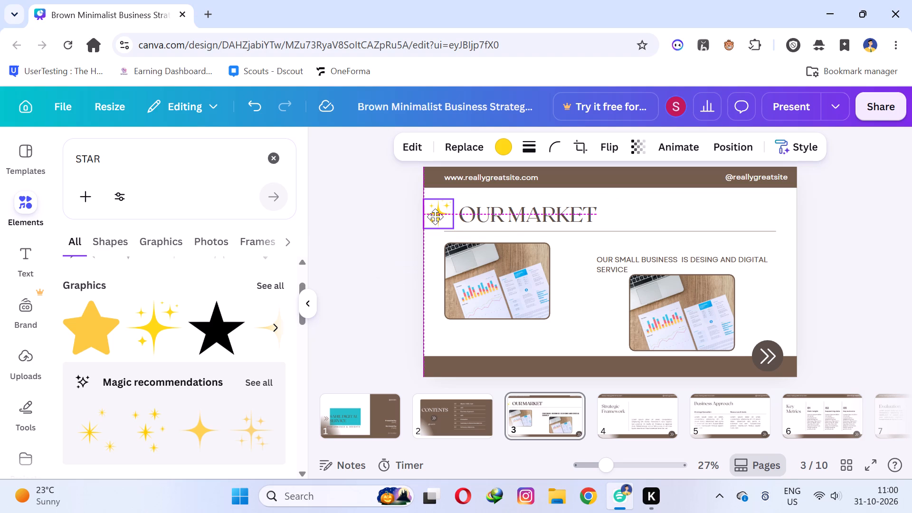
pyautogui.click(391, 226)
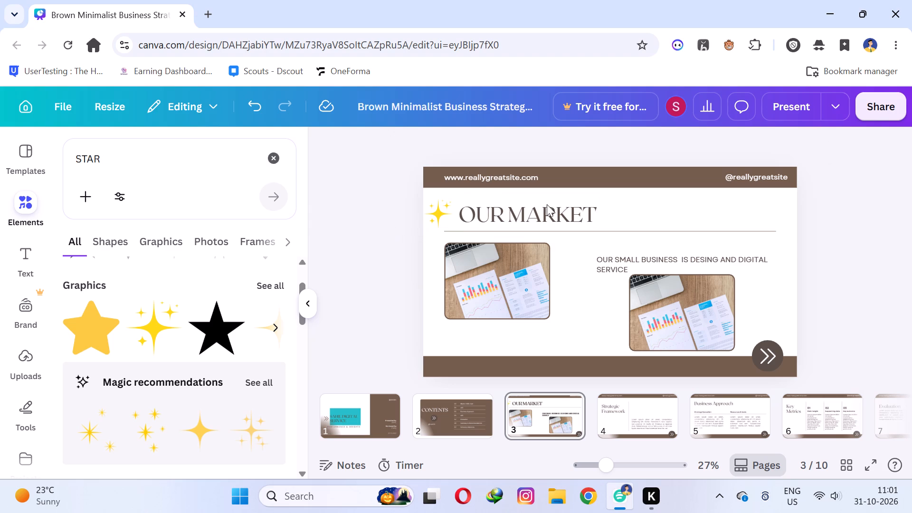
# Reduce the font size of slide 3's "OUR SMALL BUSINESS IS DESING AND DIGITAL SERVICE" text to 24.
pyautogui.click(626, 253)
pyautogui.click(626, 261)
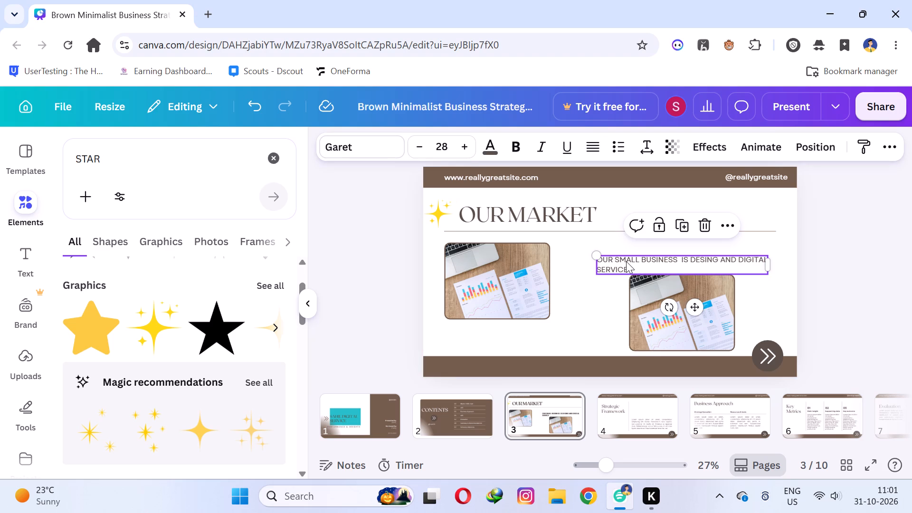
pyautogui.tripleClick(421, 151)
pyautogui.click(421, 151)
pyautogui.click(421, 151)
pyautogui.doubleClick(421, 151)
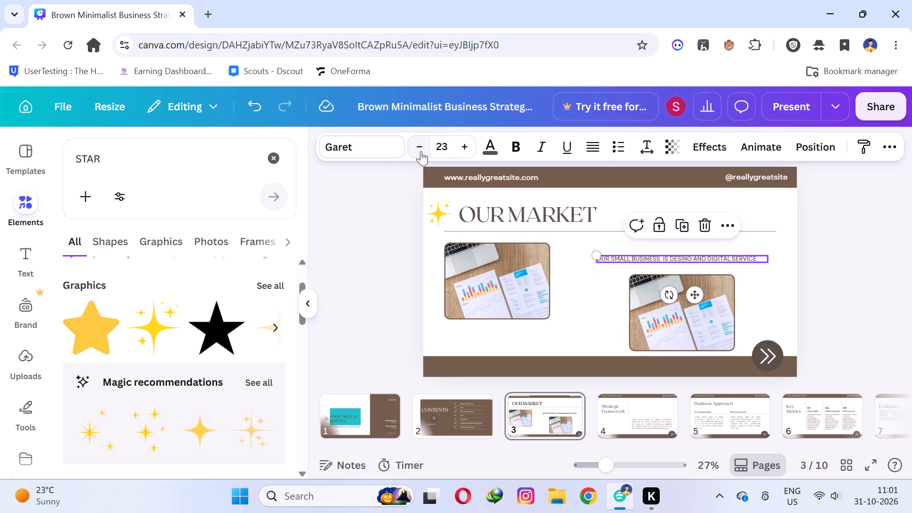
pyautogui.click(466, 141)
pyautogui.click(466, 141)
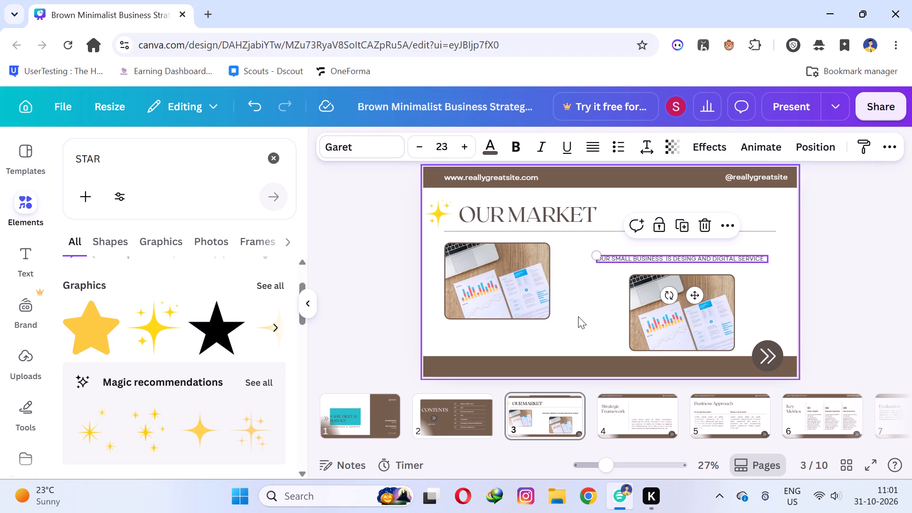
pyautogui.click(578, 316)
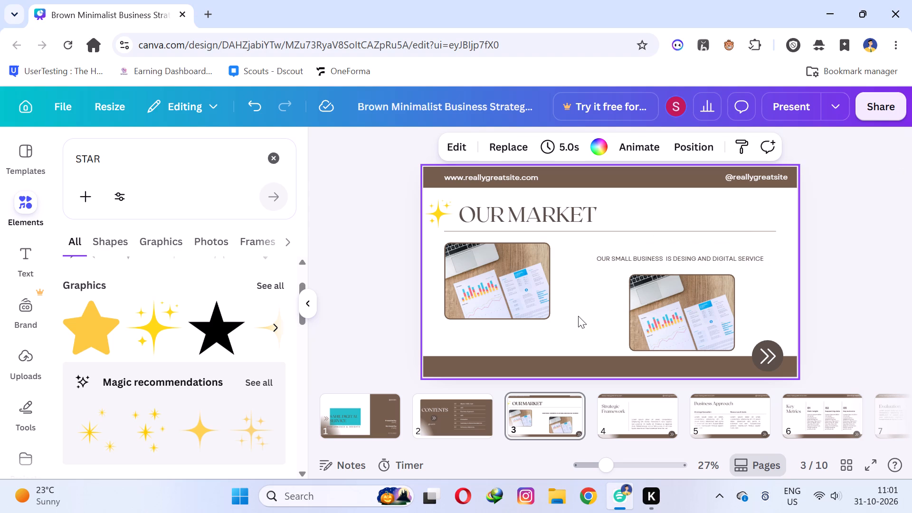
pyautogui.click(656, 261)
pyautogui.click(469, 142)
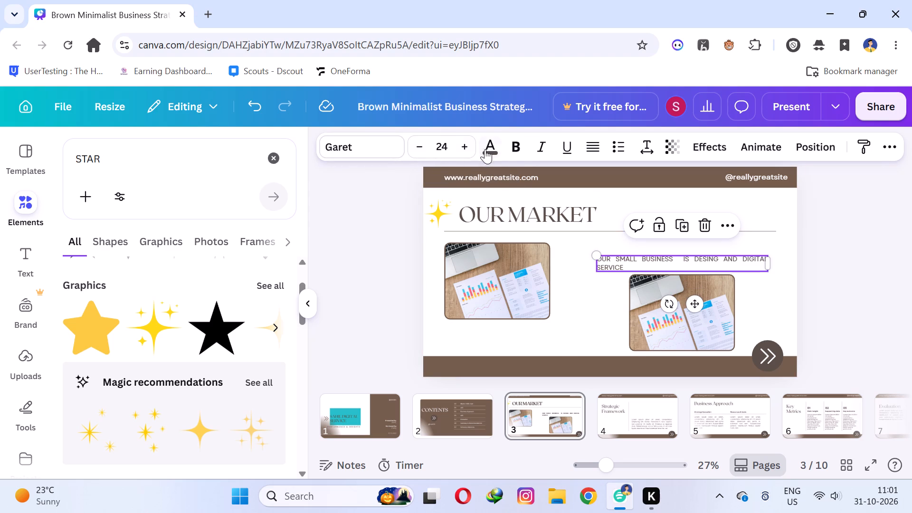
# Search the text colours for "DARK GREEN" and apply the brightest green of the dark green swatches to the body text.
pyautogui.click(487, 148)
pyautogui.click(190, 185)
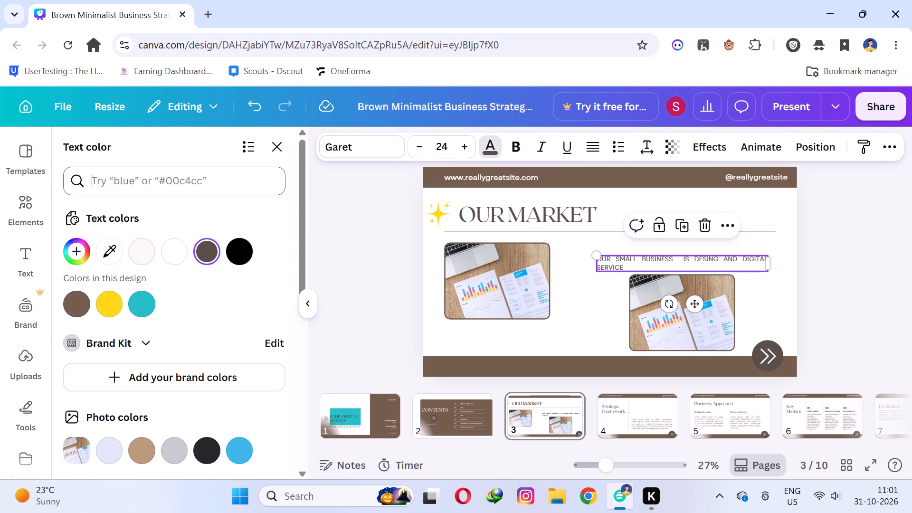
pyautogui.write('DARK')
pyautogui.press('space')
pyautogui.write('GREE')
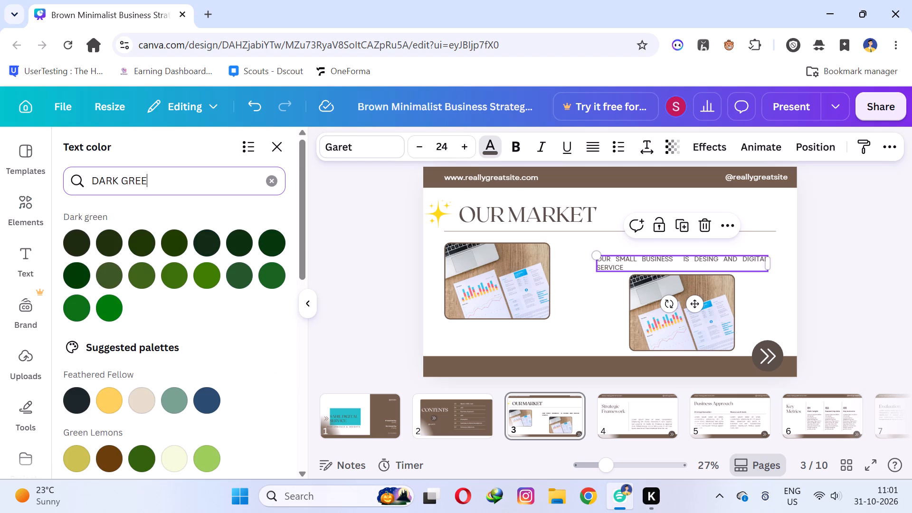
pyautogui.press('n')
pyautogui.press('Return')
pyautogui.scroll(1, 190, 185)
pyautogui.click(111, 310)
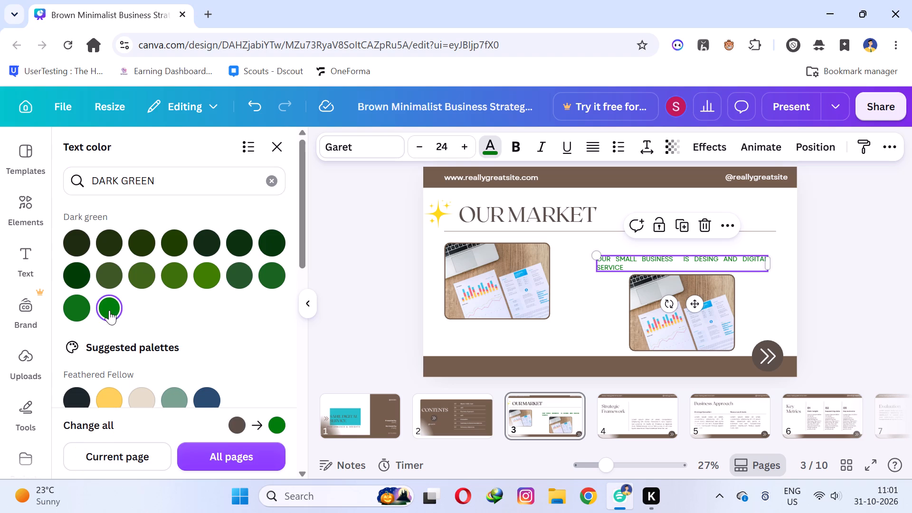
pyautogui.click(79, 306)
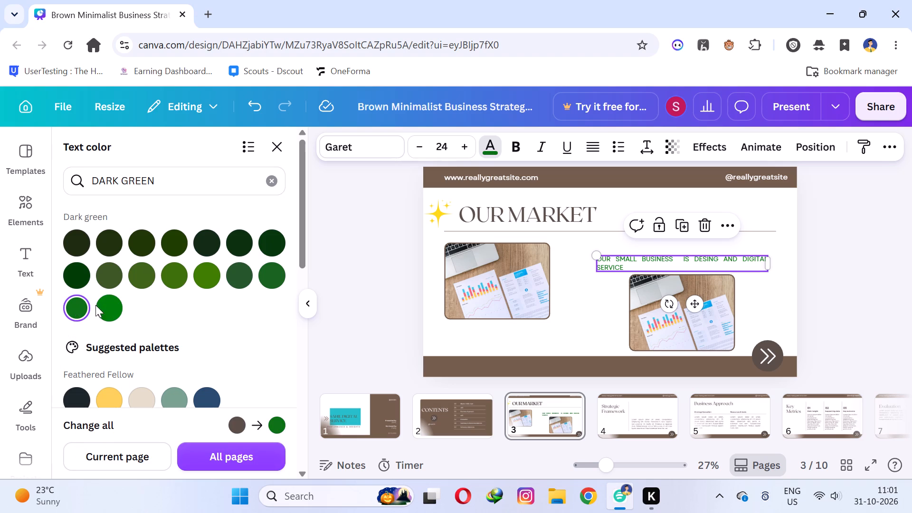
pyautogui.click(100, 305)
pyautogui.click(365, 279)
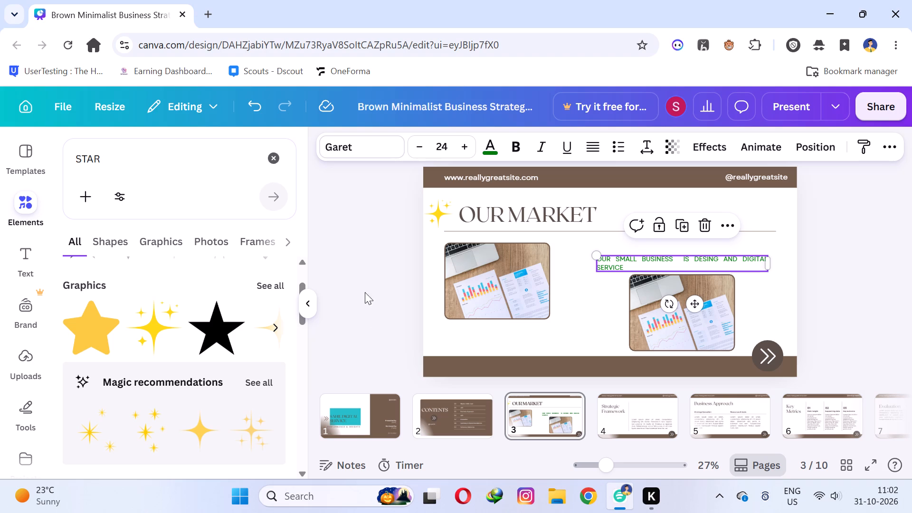
# Replace the laptop-and-charts photo below the body text with the "MARKET" search's photo of small figures on a newspaper stock chart.
pyautogui.click(674, 330)
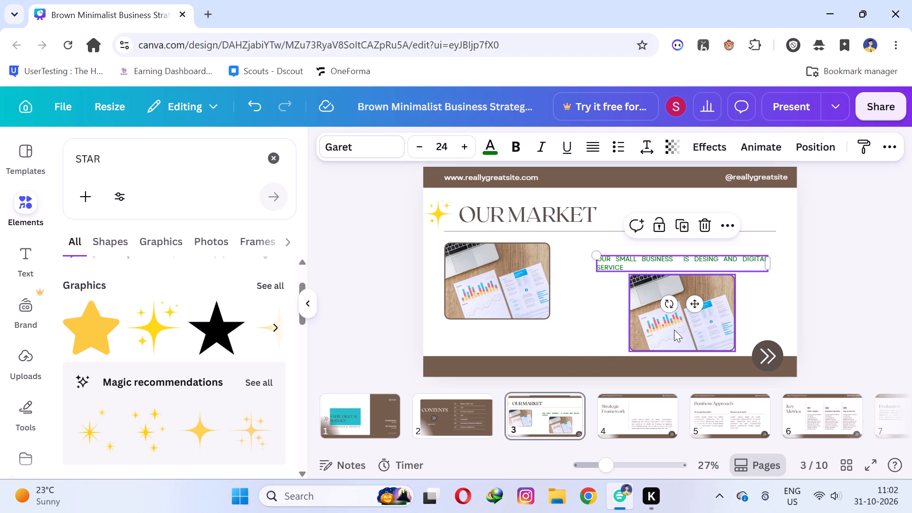
pyautogui.click(395, 146)
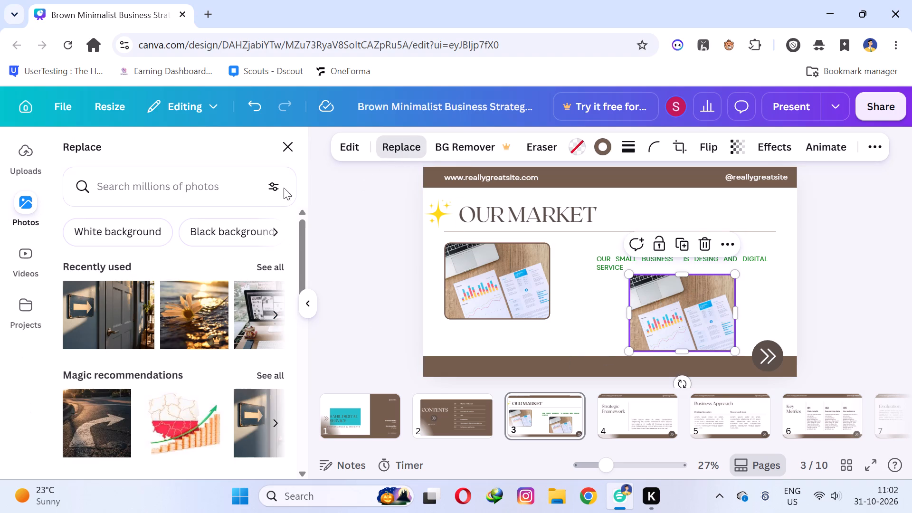
pyautogui.click(144, 193)
pyautogui.write('MARKET')
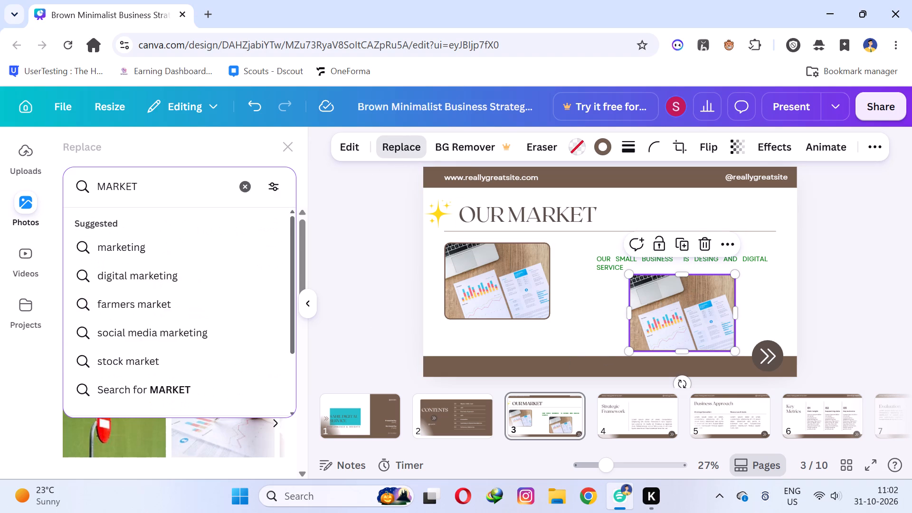
pyautogui.press('Return')
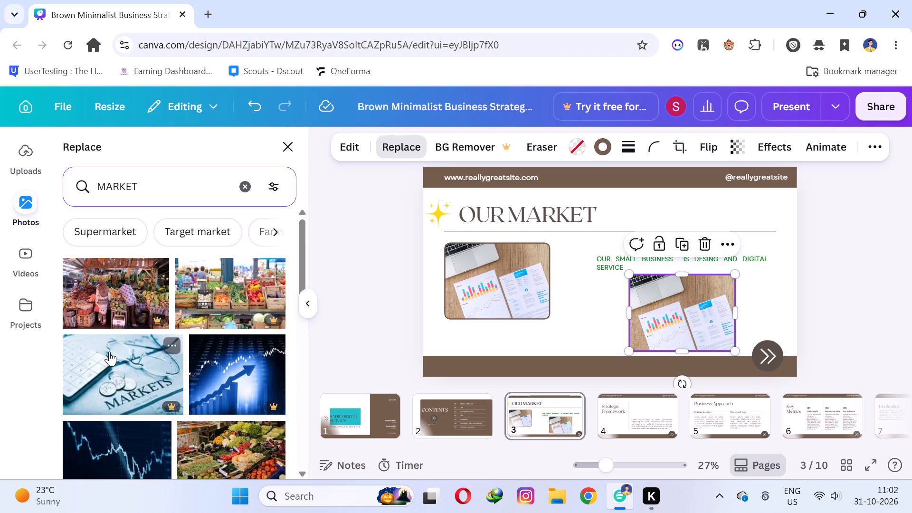
pyautogui.scroll(-3, 116, 335)
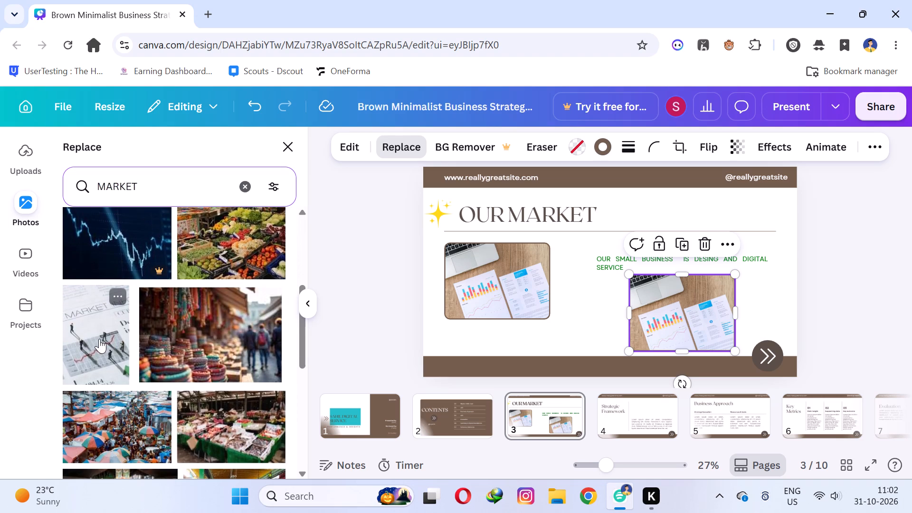
pyautogui.click(99, 339)
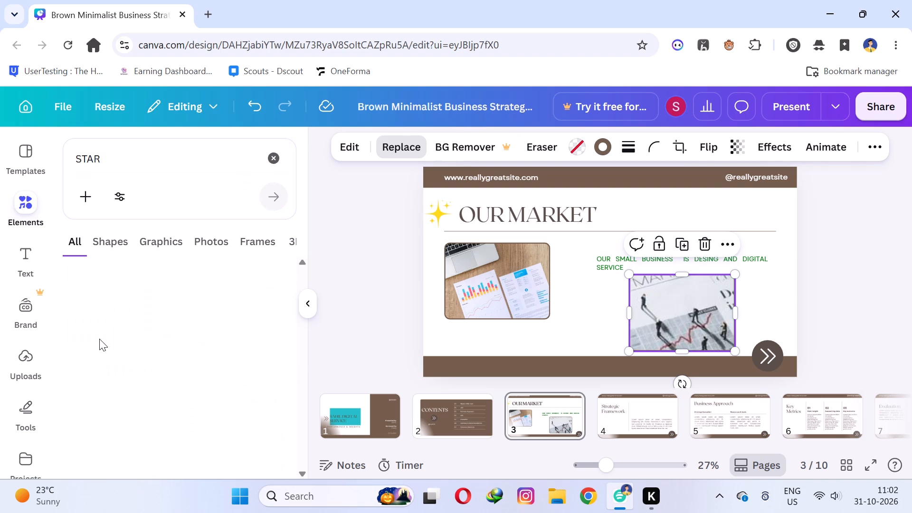
pyautogui.click(867, 306)
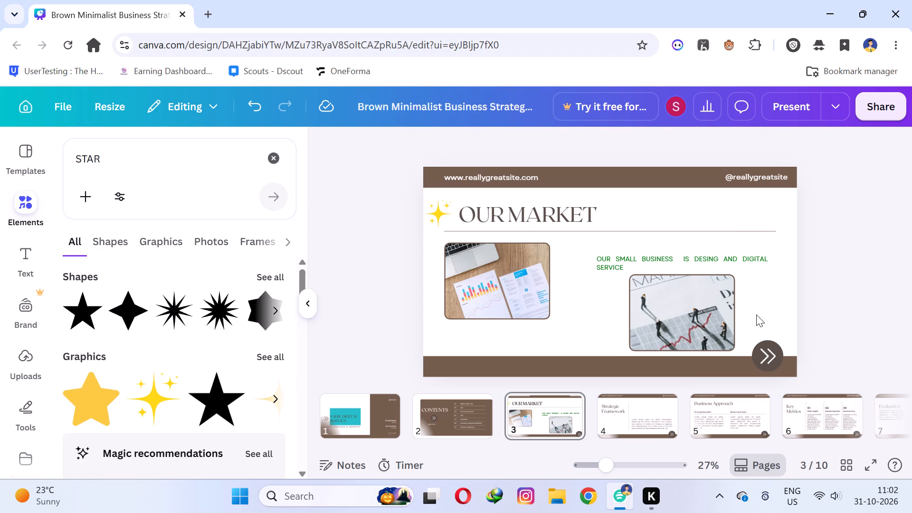
# Align the newspaper stock chart photo to the horizontal centre of slide 3.
pyautogui.click(672, 309)
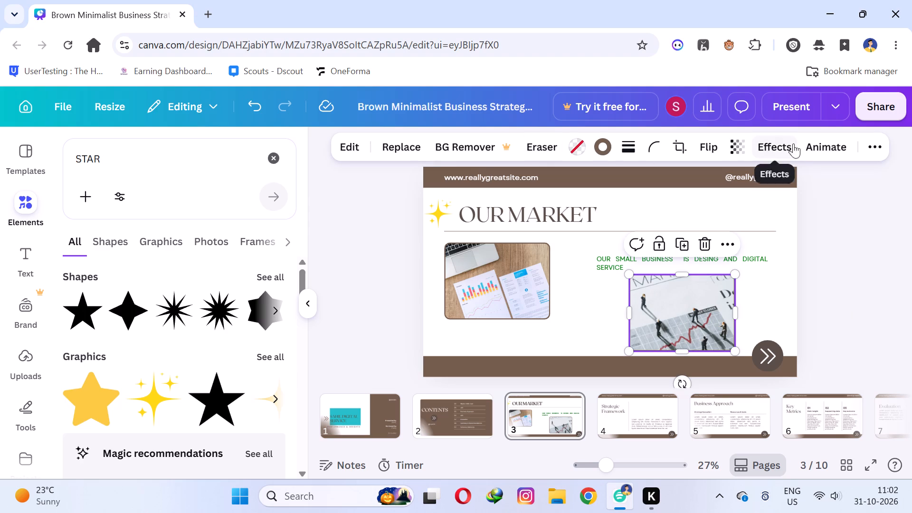
pyautogui.click(863, 146)
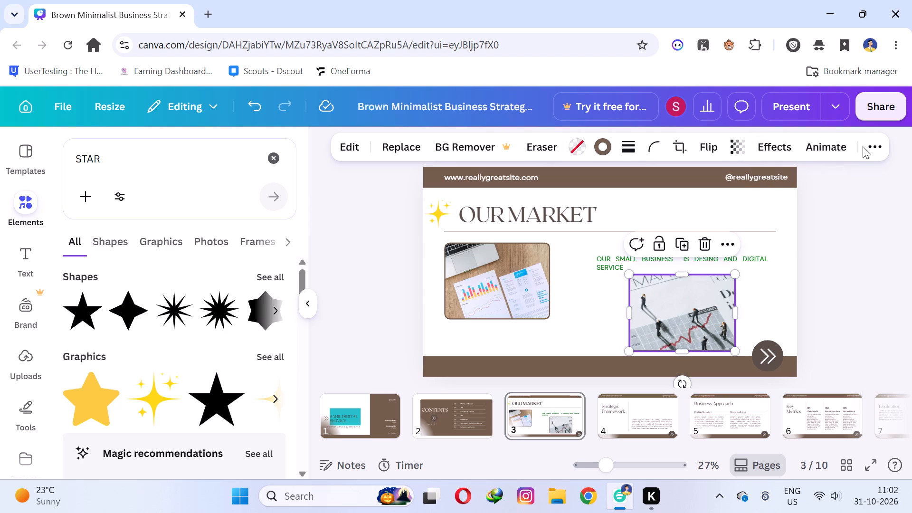
pyautogui.click(872, 145)
pyautogui.click(801, 170)
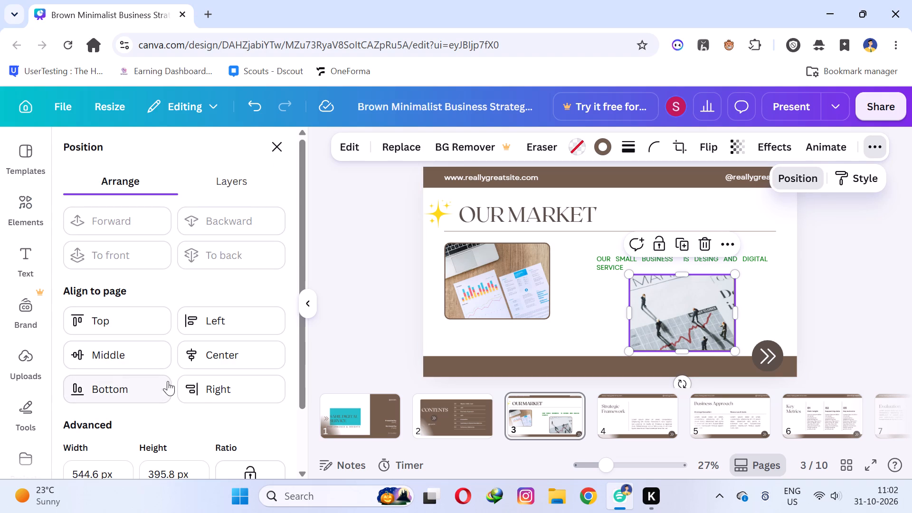
pyautogui.click(209, 354)
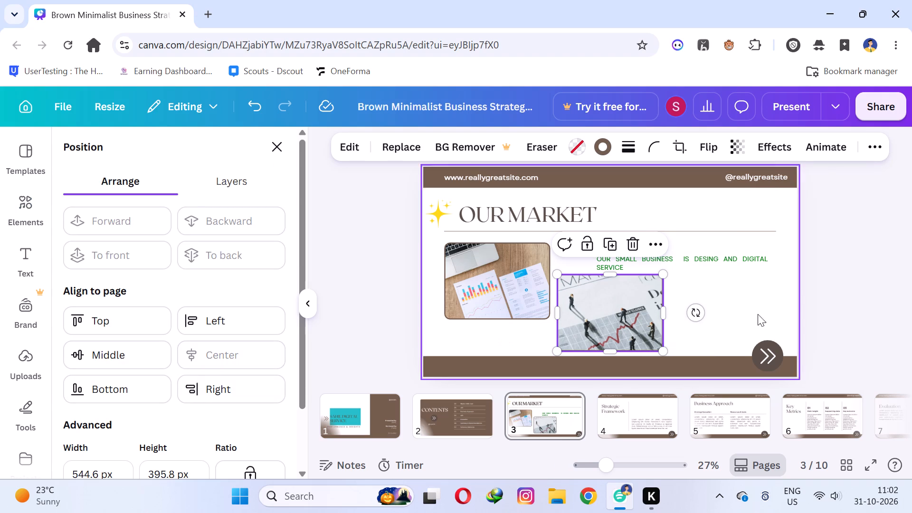
pyautogui.click(877, 282)
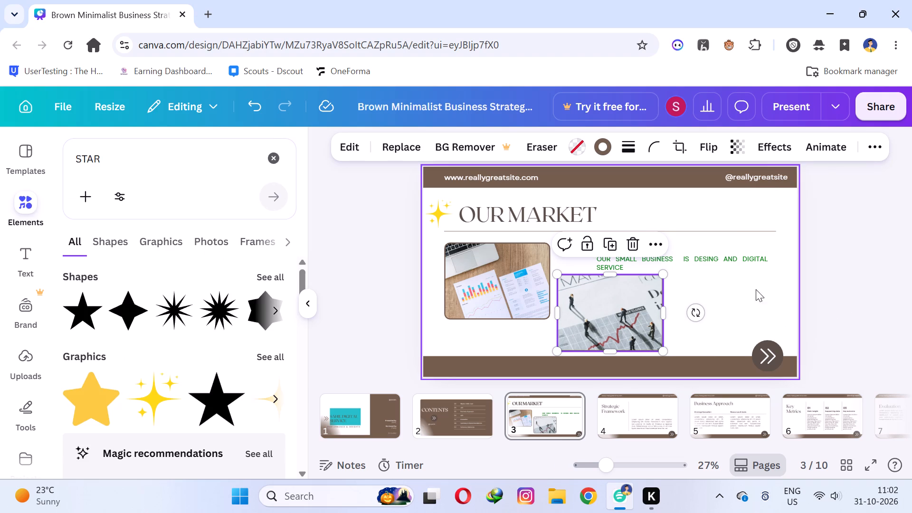
pyautogui.click(875, 220)
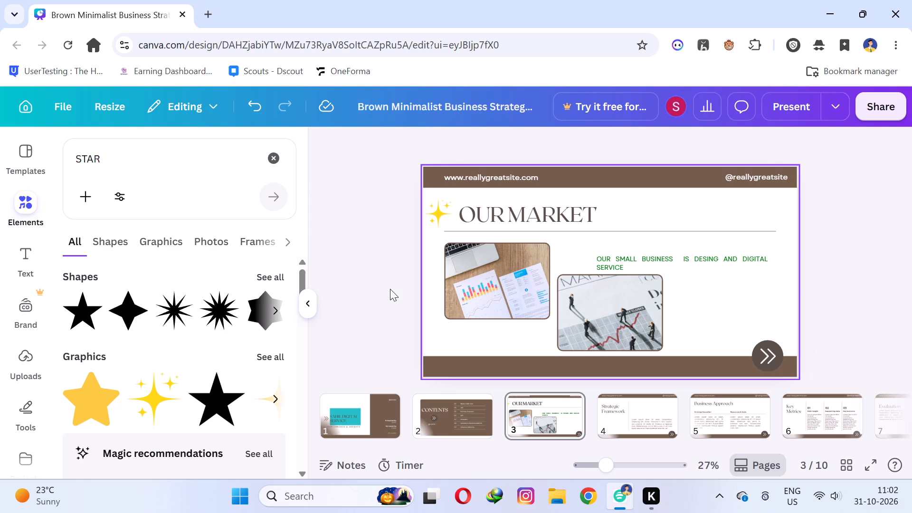
# Move the green body text to the right of the newspaper photo, narrow its box to fit the slide, and place it just above the arrow icon.
pyautogui.moveTo(664, 262); pyautogui.dragTo(665, 262)
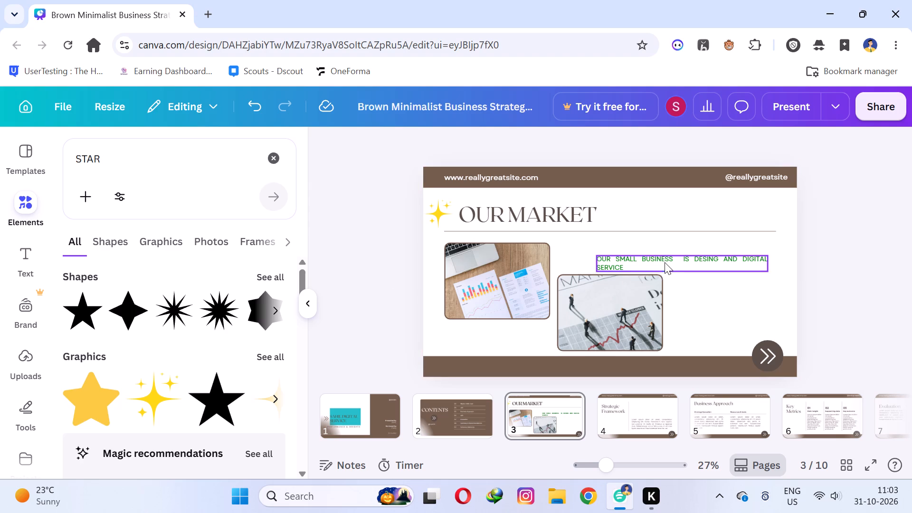
pyautogui.moveTo(665, 262); pyautogui.dragTo(732, 296)
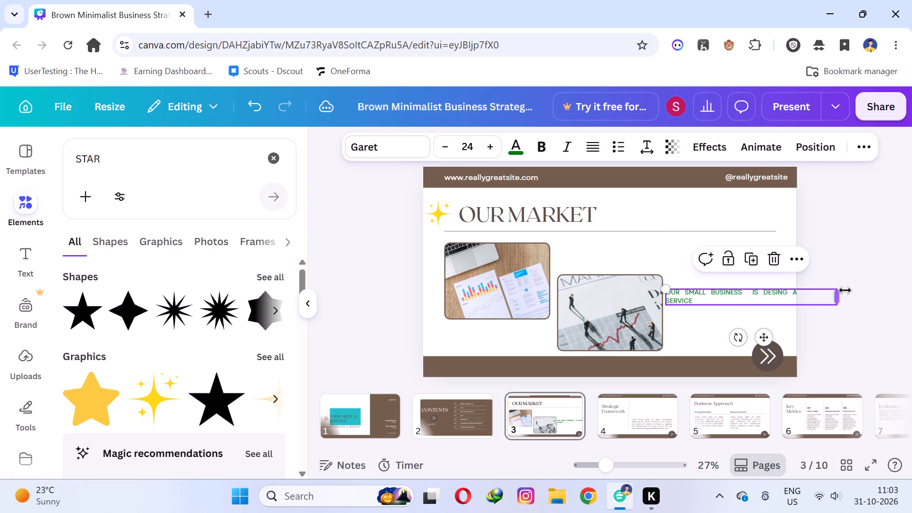
pyautogui.moveTo(839, 290); pyautogui.dragTo(788, 295)
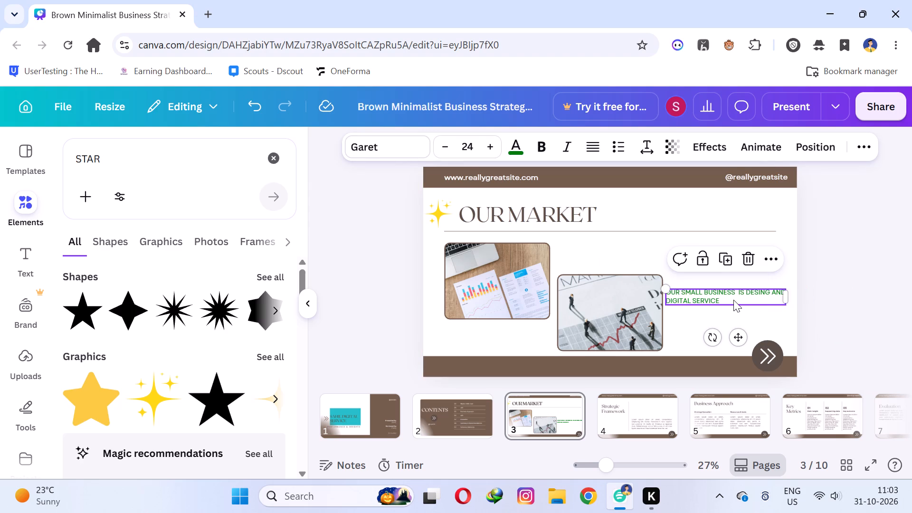
pyautogui.moveTo(733, 300); pyautogui.dragTo(740, 334)
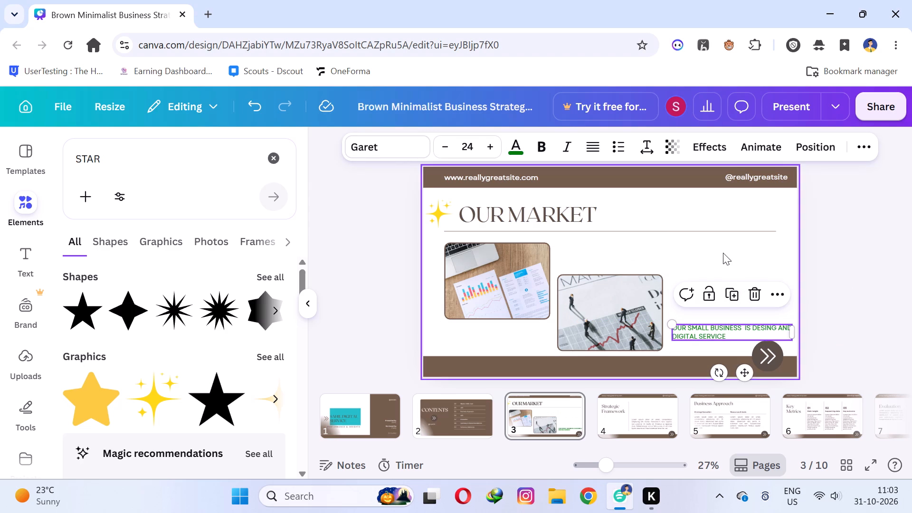
pyautogui.click(723, 253)
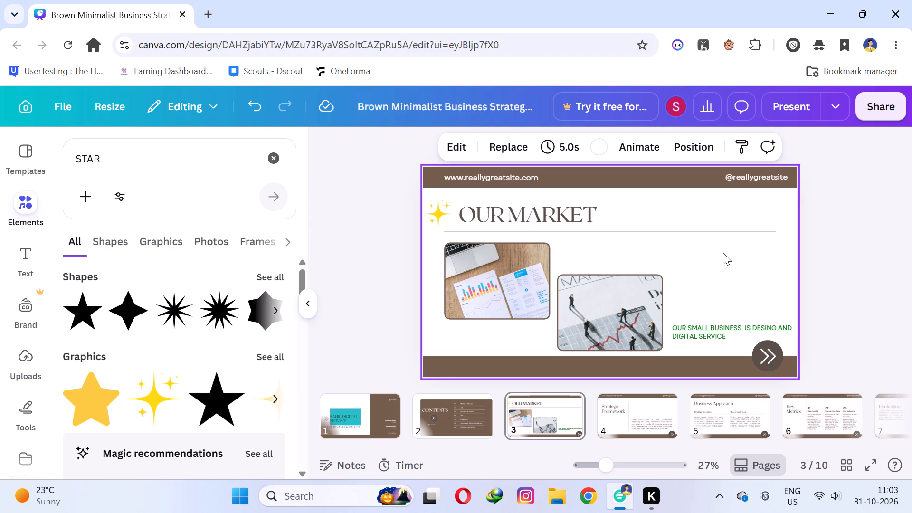
# On slide 4, search the text colours for "NAVY" and apply the default navy swatch to the "Strategic Framework" title.
pyautogui.click(629, 403)
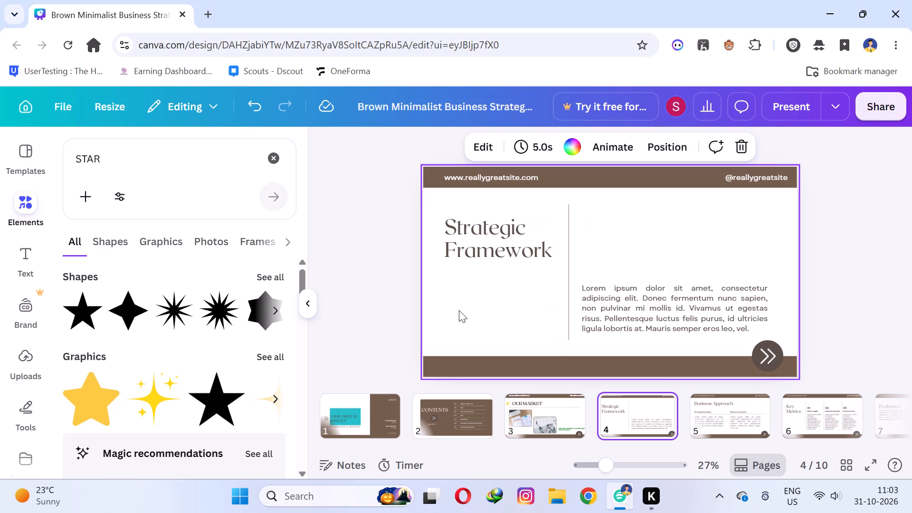
pyautogui.click(501, 258)
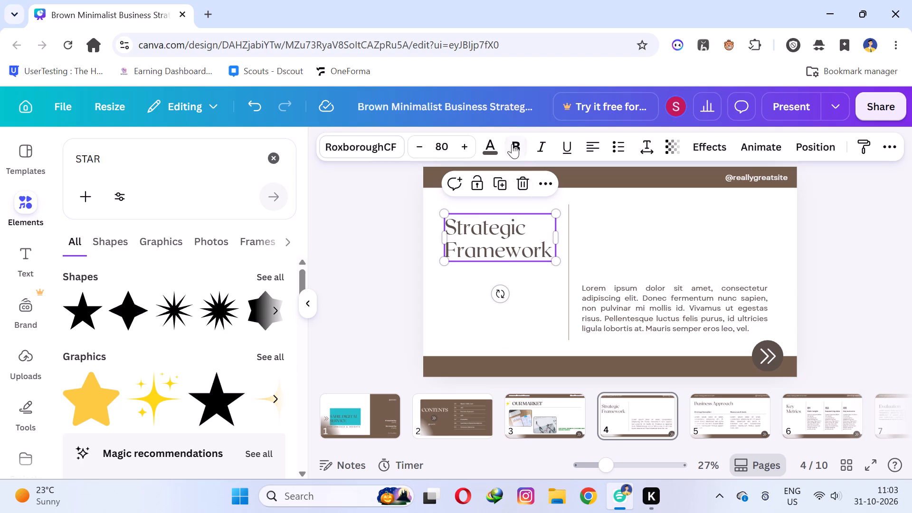
pyautogui.click(489, 138)
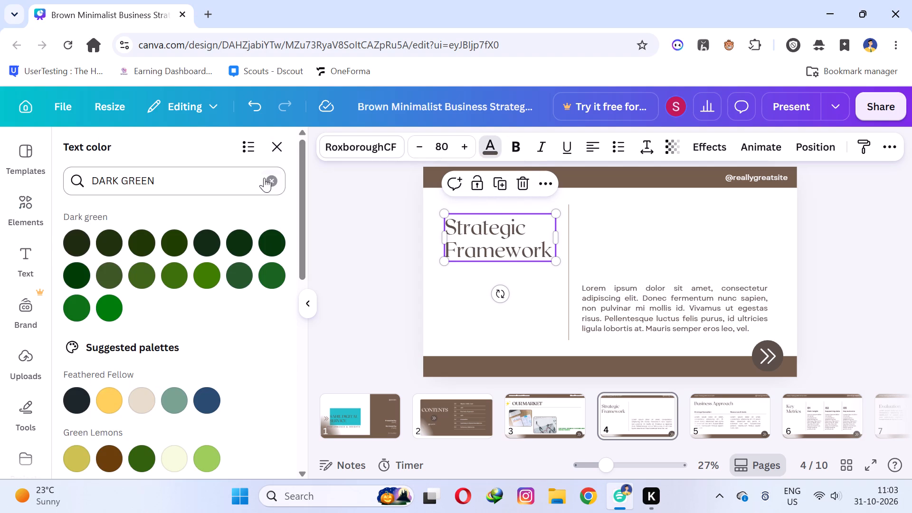
pyautogui.click(250, 180)
pyautogui.click(272, 180)
pyautogui.write('NAVY')
pyautogui.click(172, 179)
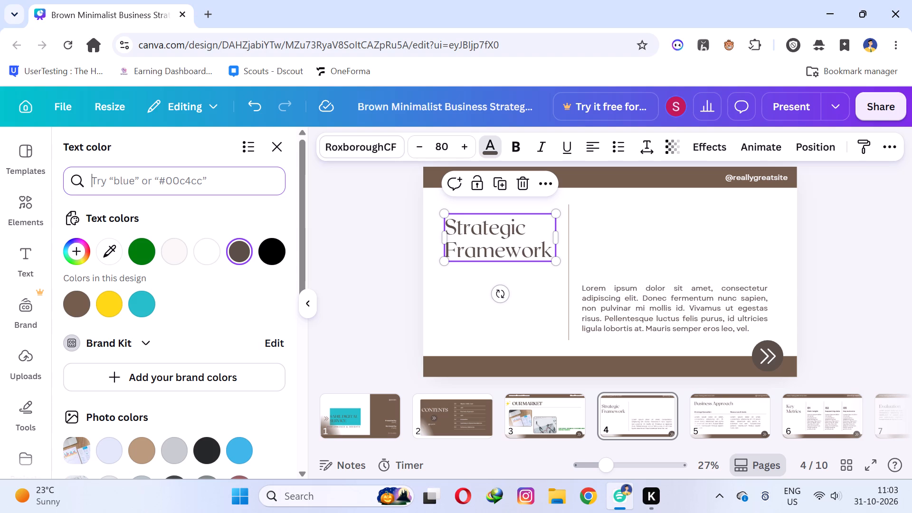
pyautogui.write('NAVY')
pyautogui.press('Return')
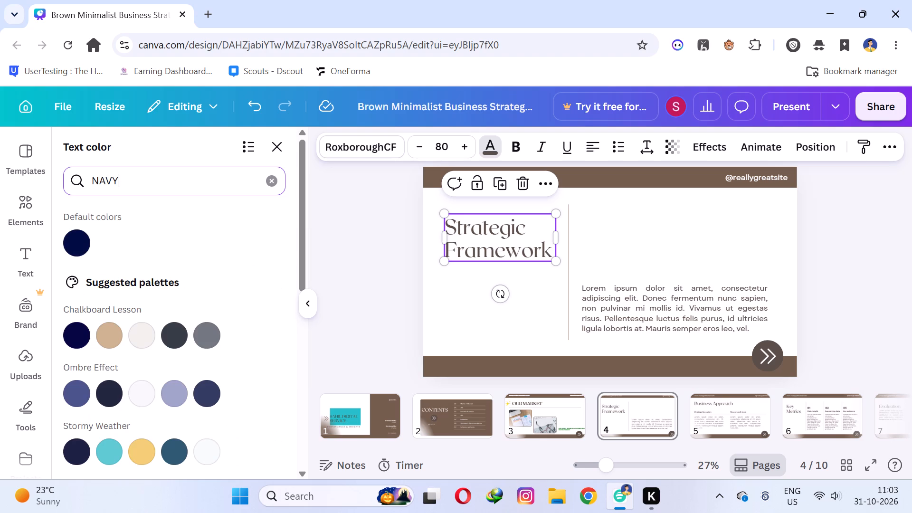
pyautogui.click(83, 238)
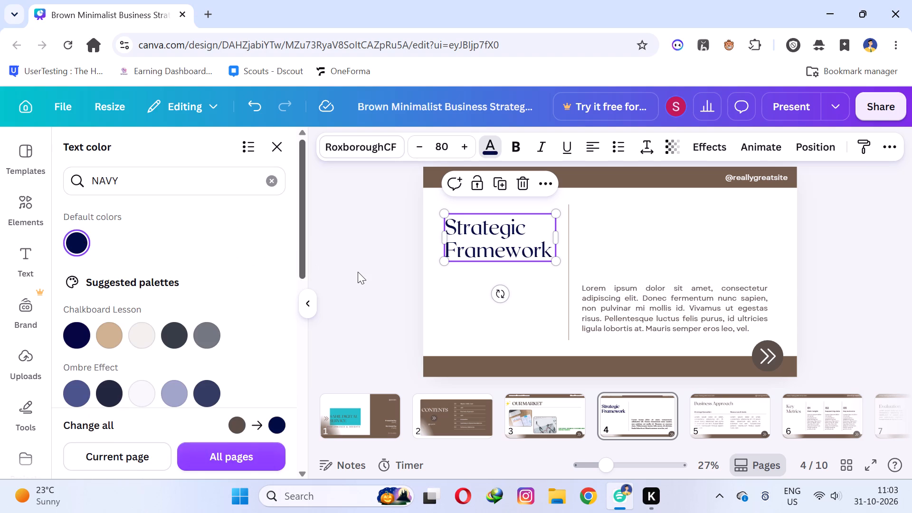
pyautogui.click(358, 272)
pyautogui.click(486, 235)
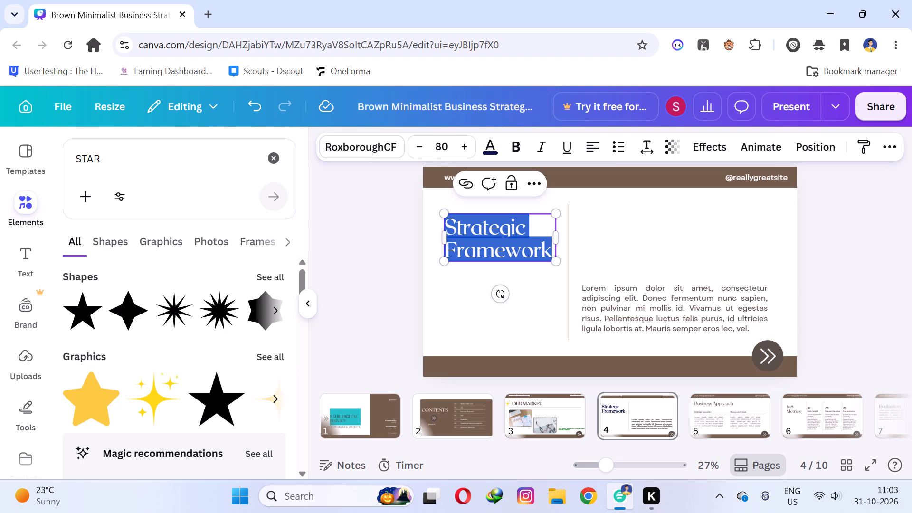
pyautogui.click(490, 144)
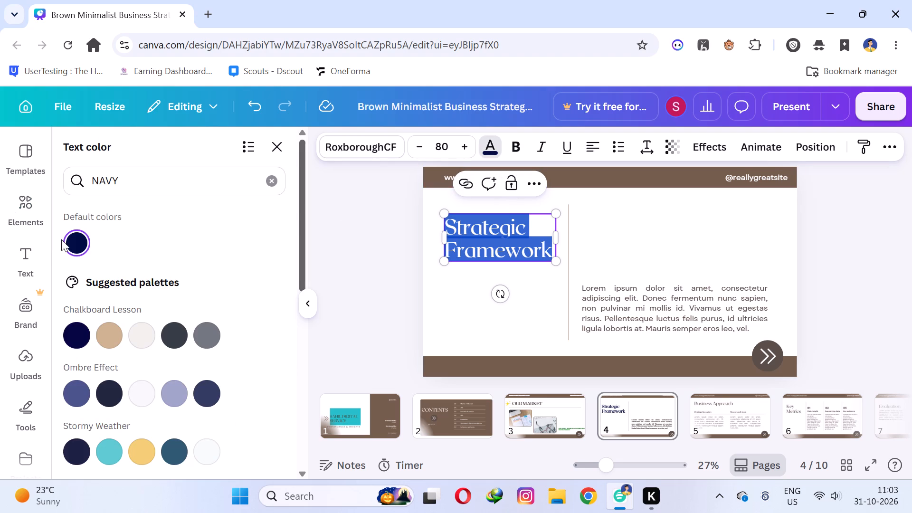
pyautogui.click(74, 239)
pyautogui.click(378, 226)
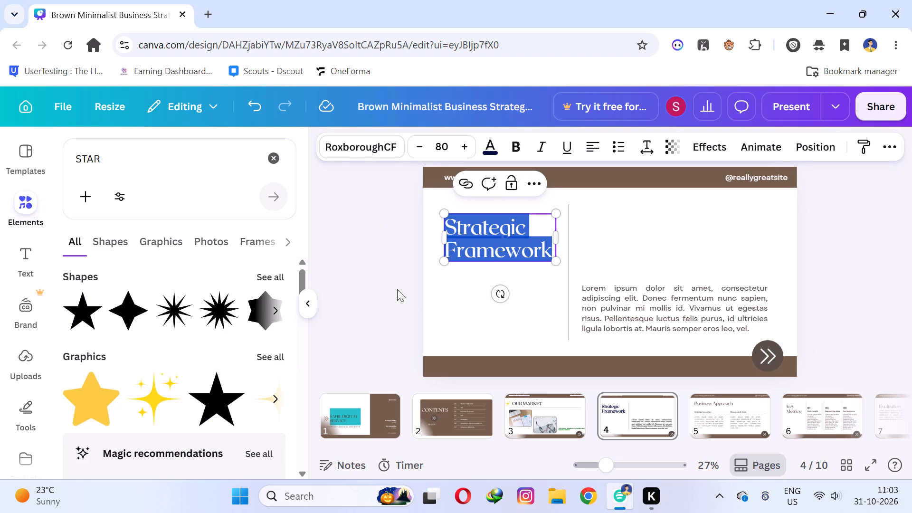
pyautogui.click(449, 288)
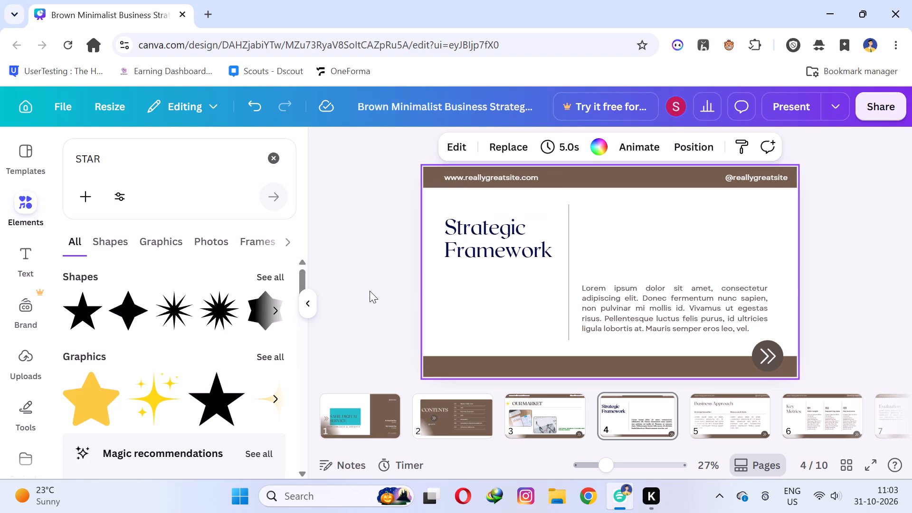
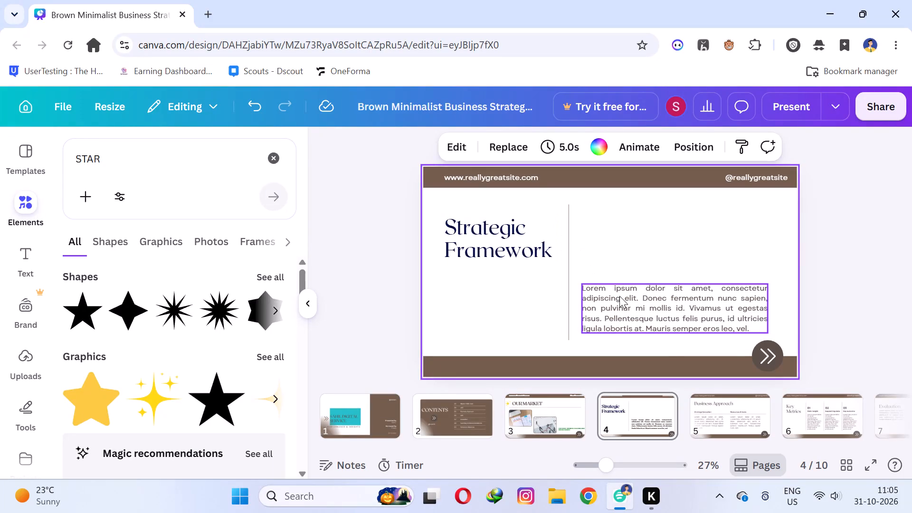
# Replace the Lorem ipsum body text on slide 4 with "THIS IS OVER SMART STRAGEY".
pyautogui.click(619, 296)
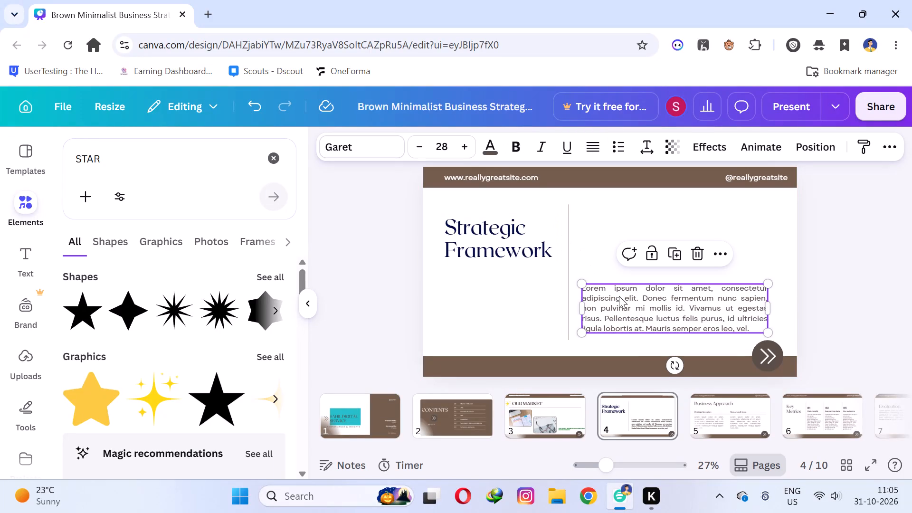
pyautogui.write('TH')
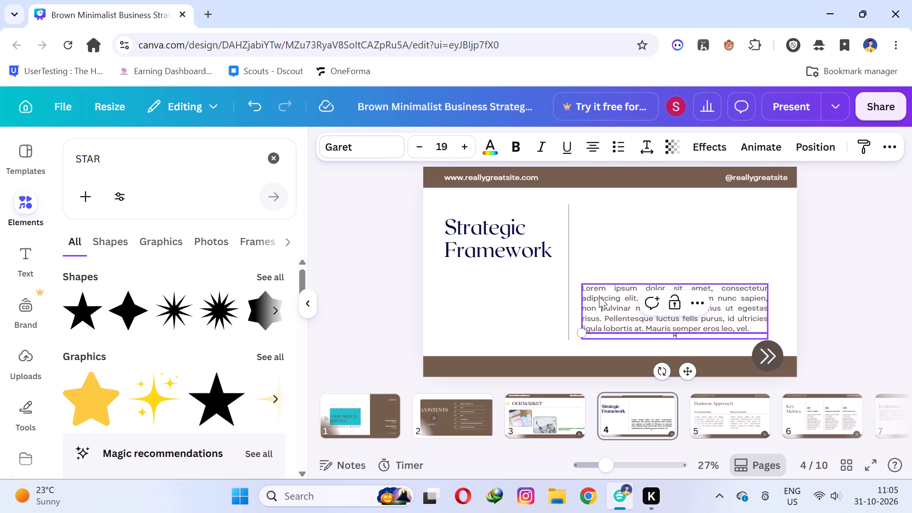
pyautogui.tripleClick(598, 296)
pyautogui.write('THU')
pyautogui.press('BackSpace')
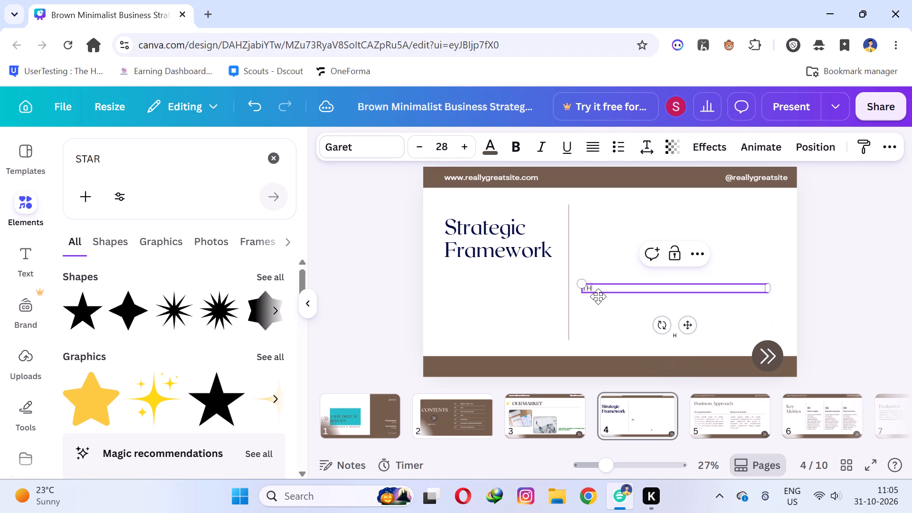
pyautogui.write('IS')
pyautogui.press('space')
pyautogui.write('IS OVER')
pyautogui.press('space')
pyautogui.write('SMART')
pyautogui.press('space')
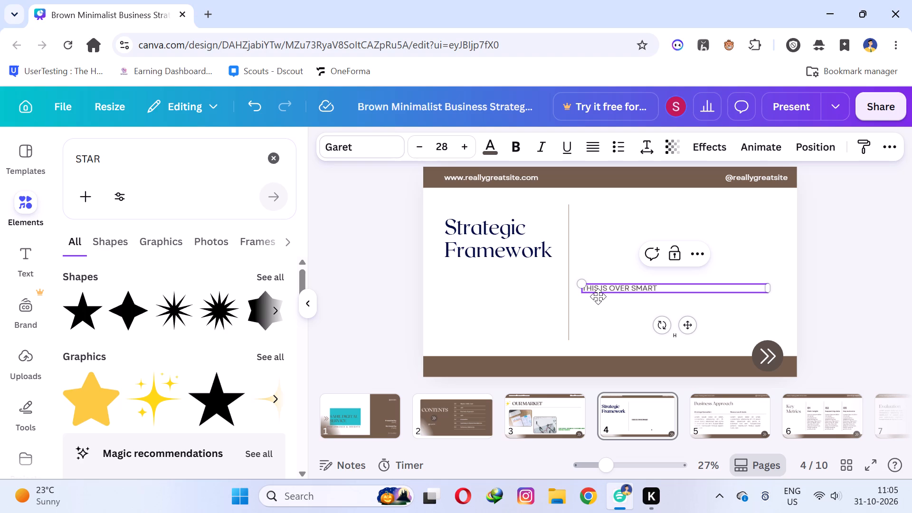
pyautogui.press('s')
pyautogui.press('t')
pyautogui.write('RAGEY')
pyautogui.click(613, 331)
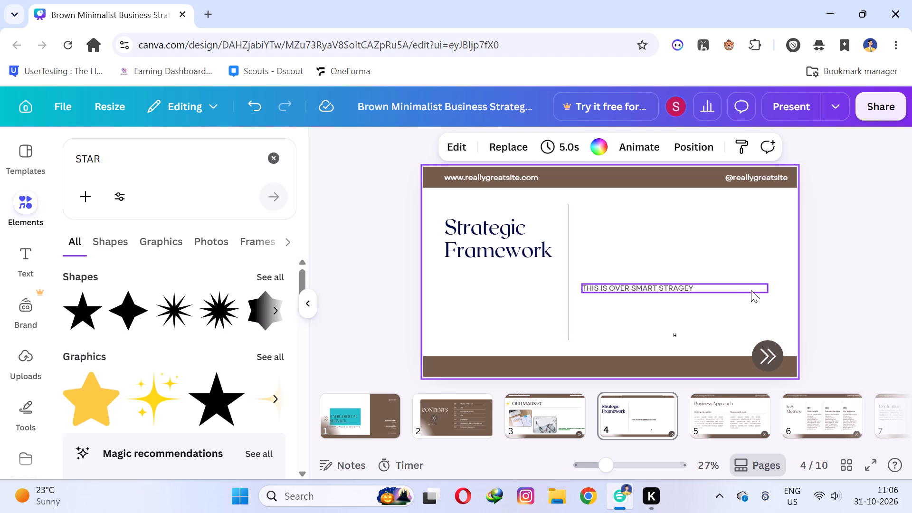
pyautogui.click(672, 221)
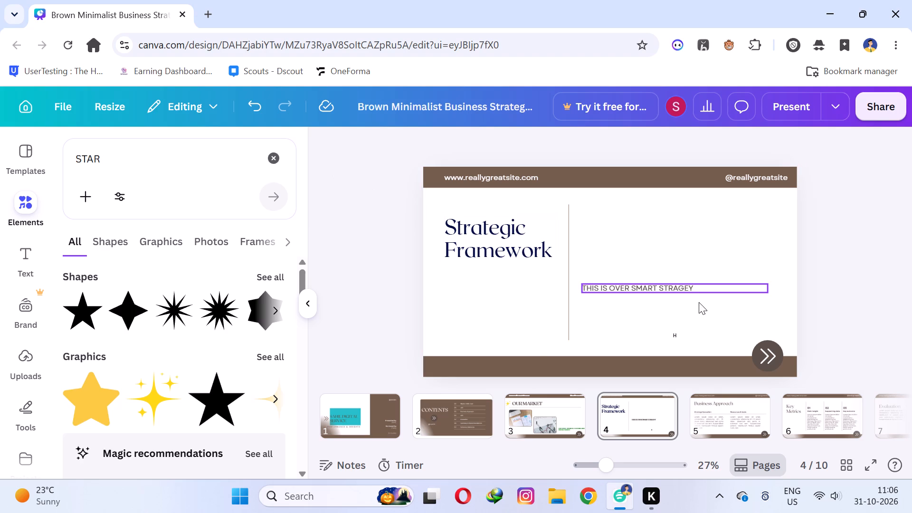
# Search the design elements for "SMART", look over the graphics and photos, and clear the search.
pyautogui.moveTo(119, 154); pyautogui.dragTo(0, 160)
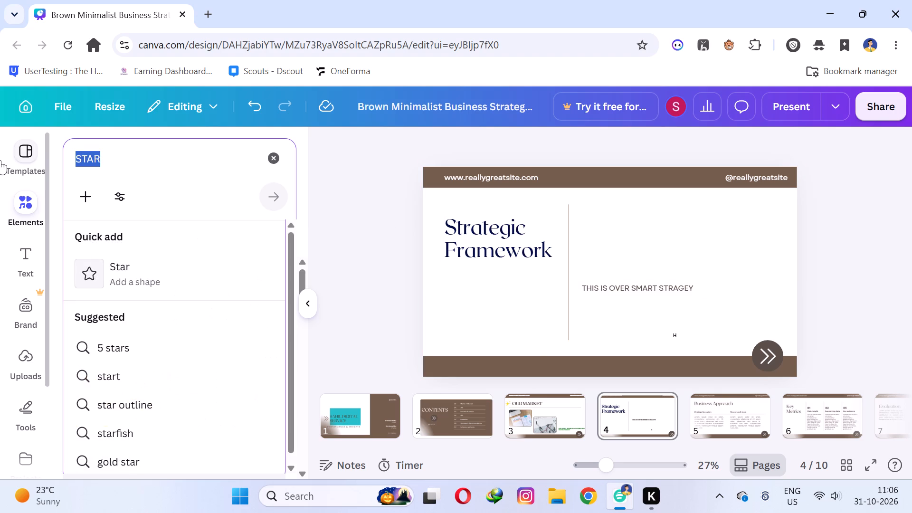
pyautogui.write('SMAR')
pyautogui.press('t')
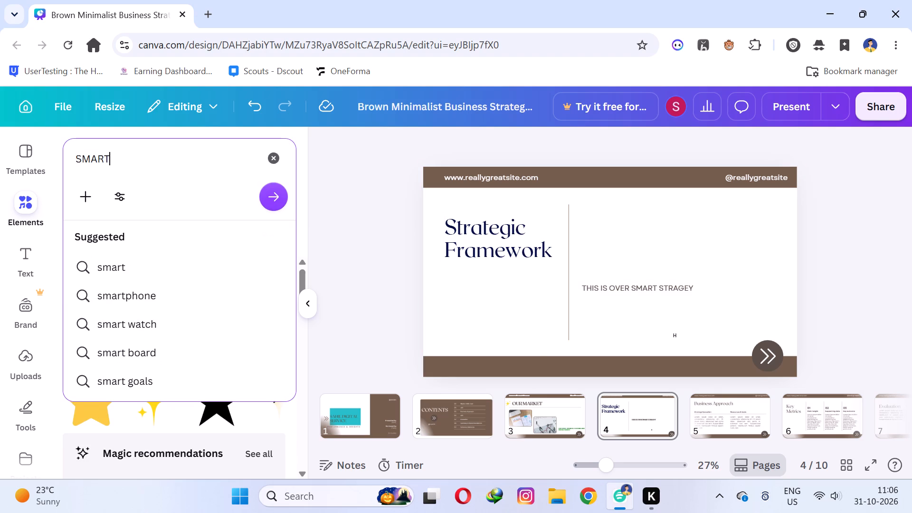
pyautogui.press('Return')
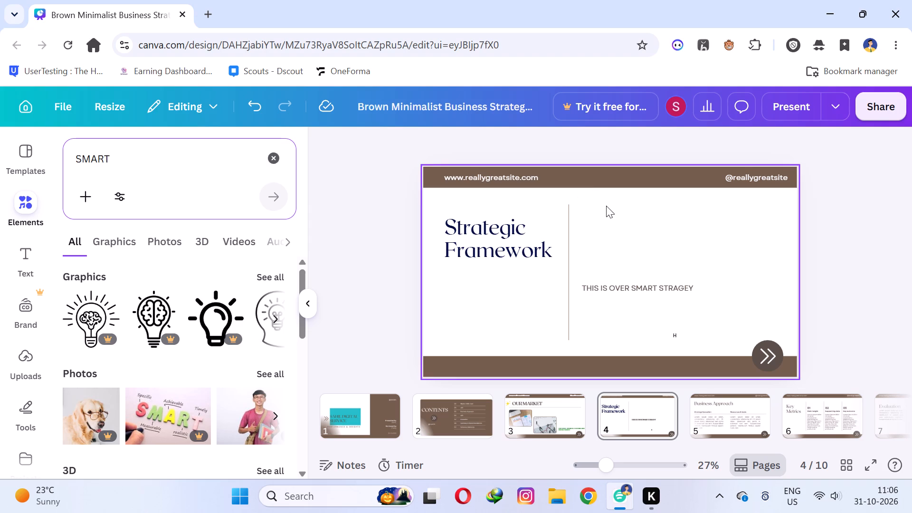
pyautogui.click(614, 231)
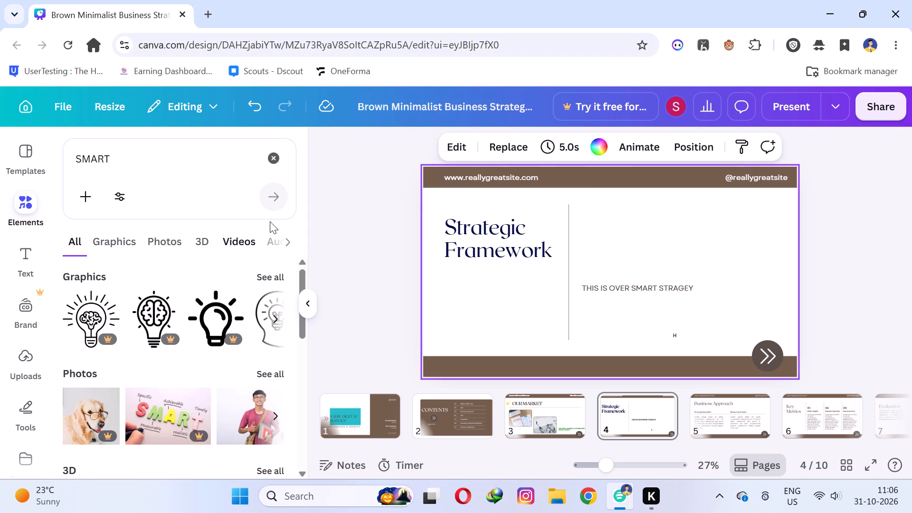
pyautogui.click(274, 156)
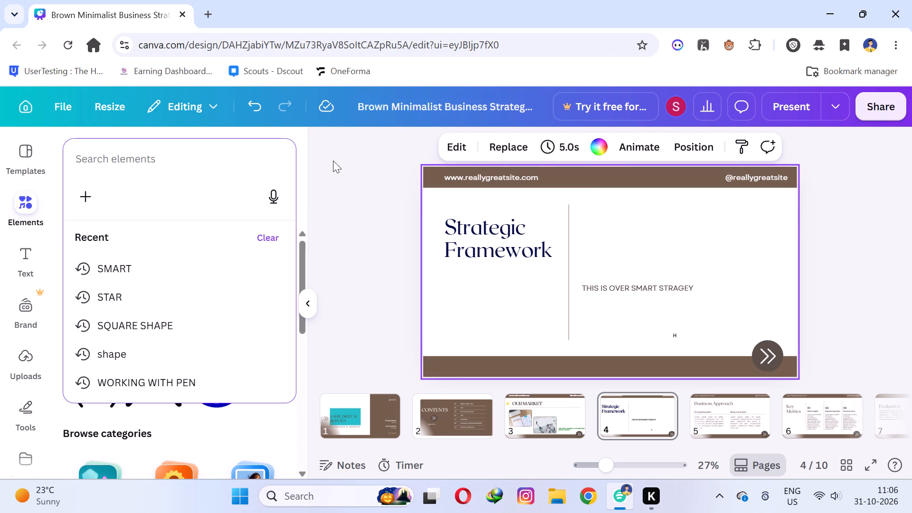
pyautogui.click(337, 161)
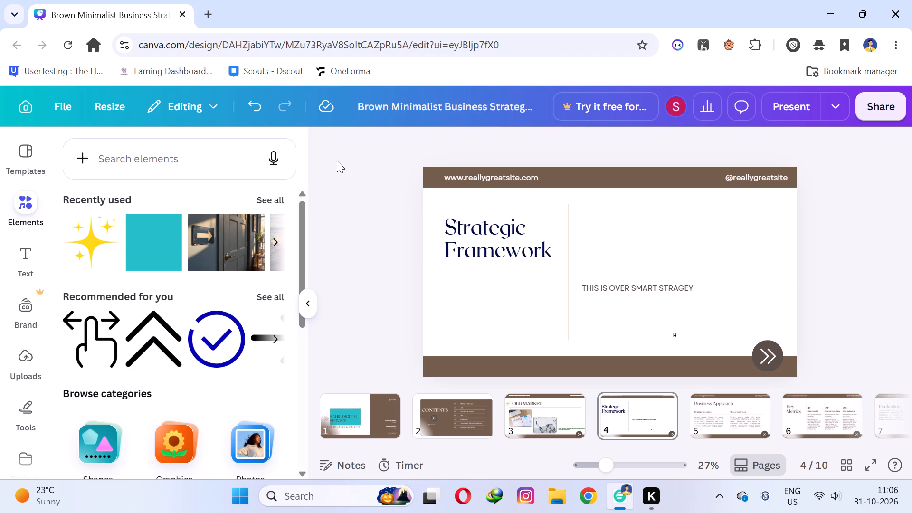
# Extend the body text line on slide 4 by adding "AND DESING" after "STRAGEY".
pyautogui.doubleClick(636, 290)
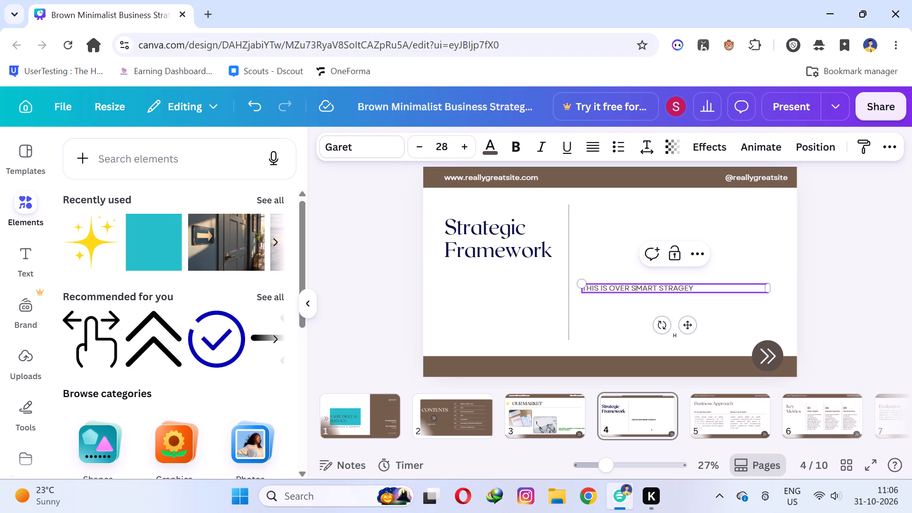
pyautogui.click(726, 291)
pyautogui.press('space')
pyautogui.write('AND')
pyautogui.press('space')
pyautogui.write('DESING')
pyautogui.click(763, 347)
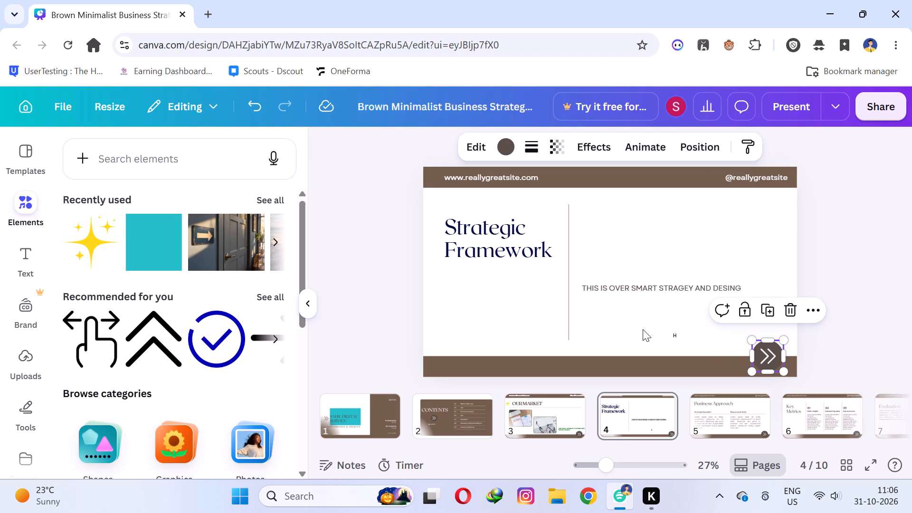
pyautogui.click(626, 326)
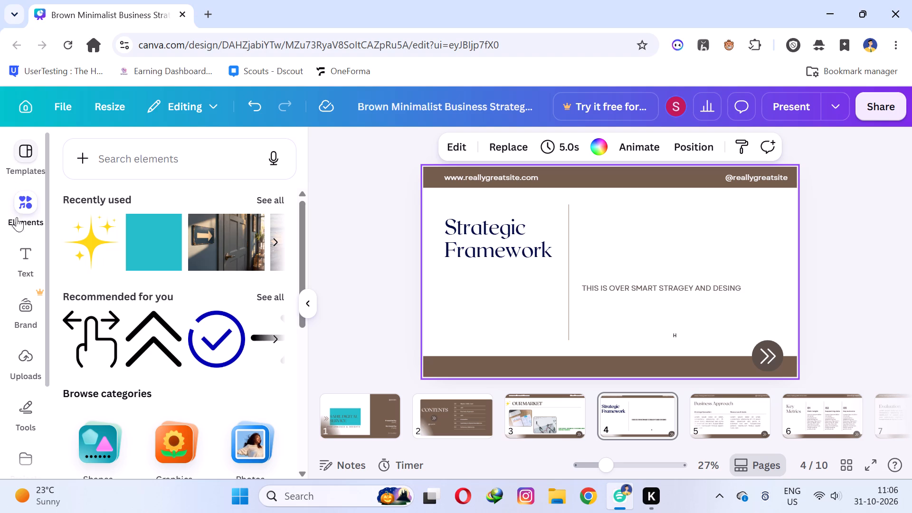
# Add a text box reading "MARKETING" and place it just below the start of the body text line.
pyautogui.click(14, 257)
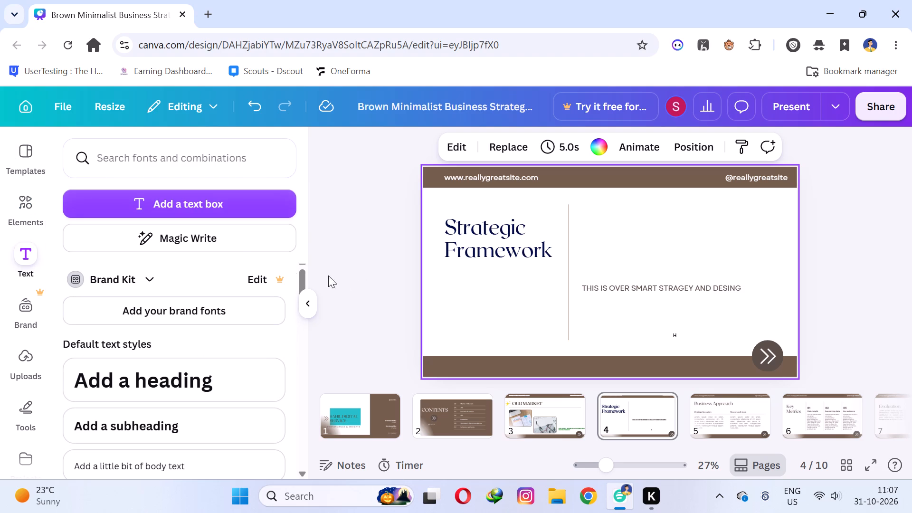
pyautogui.click(168, 204)
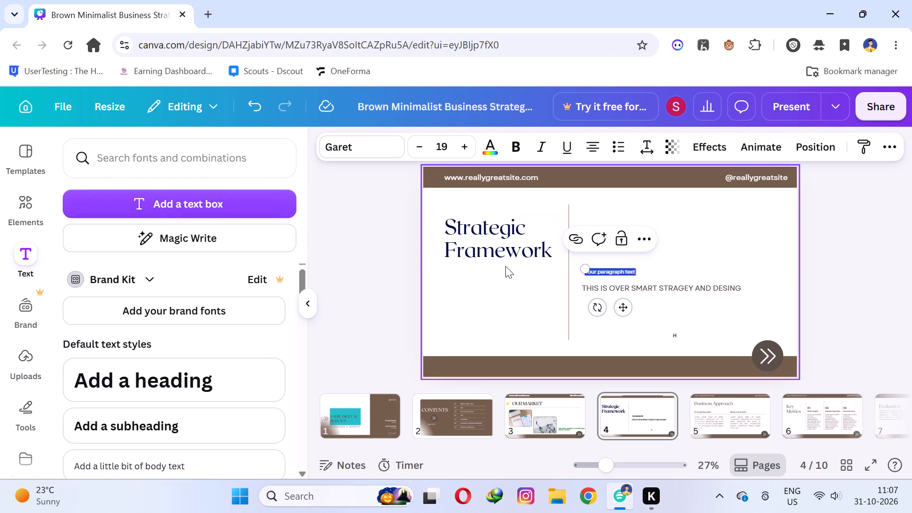
pyautogui.write('MAR')
pyautogui.write('KETING')
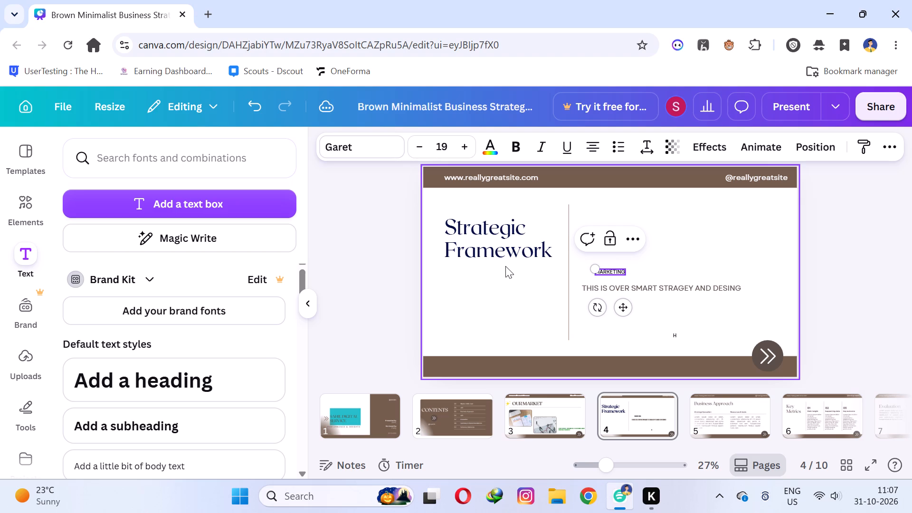
pyautogui.click(746, 221)
pyautogui.moveTo(614, 268); pyautogui.dragTo(611, 297)
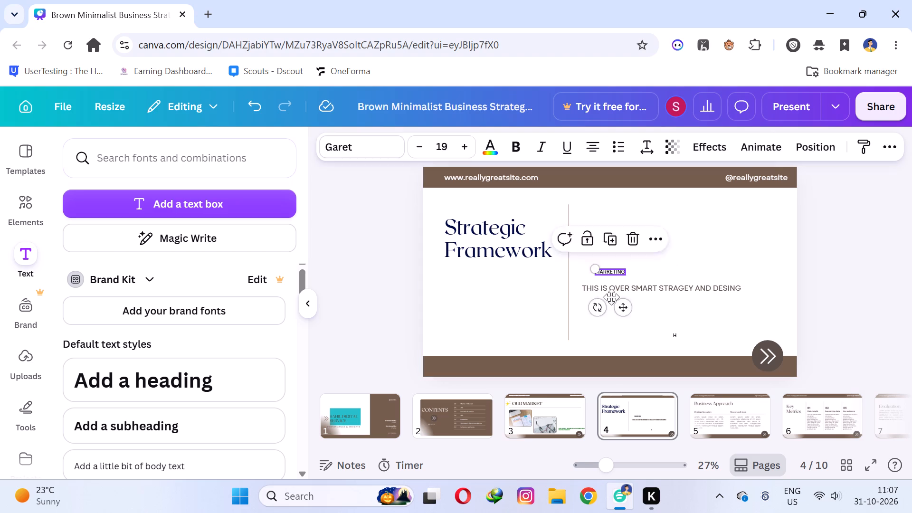
pyautogui.moveTo(611, 297); pyautogui.dragTo(601, 297)
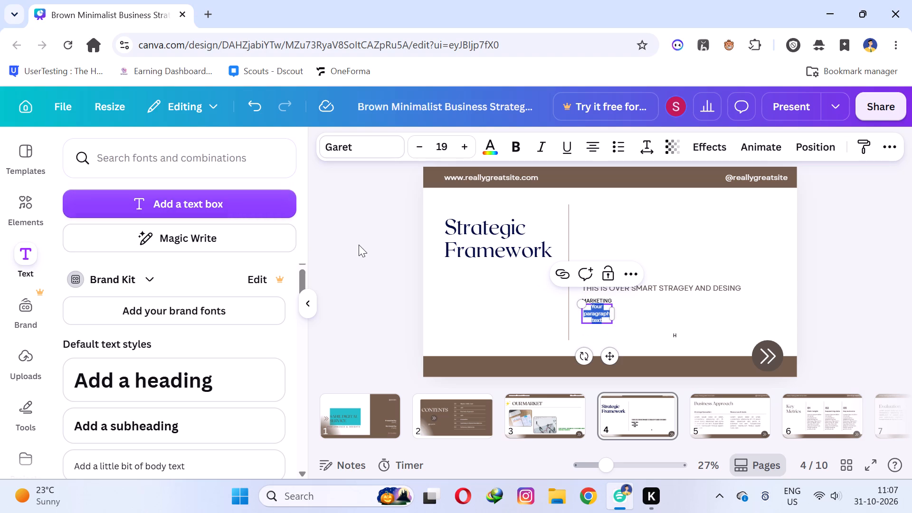
# Fill the new paragraph text box below "MARKETING" with "SUPPORT", keeping it directly under that word.
pyautogui.write('SUPPORT')
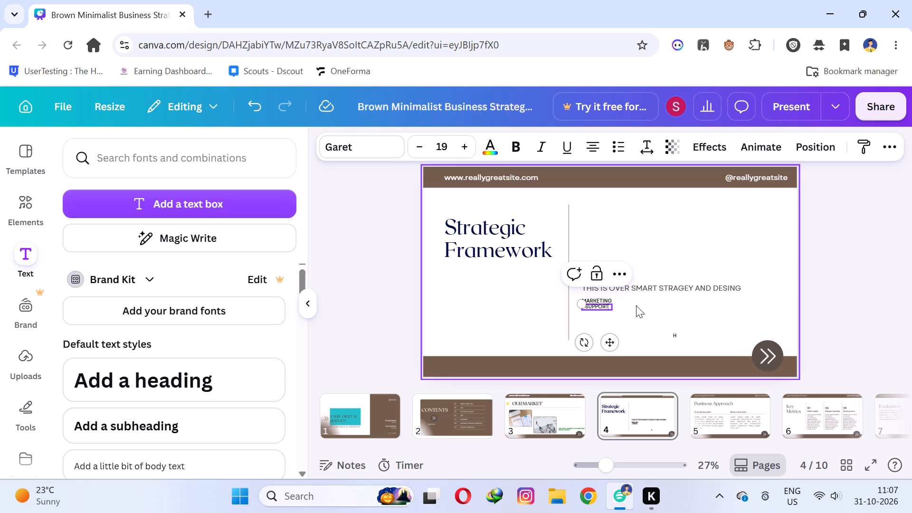
pyautogui.click(636, 305)
pyautogui.click(595, 308)
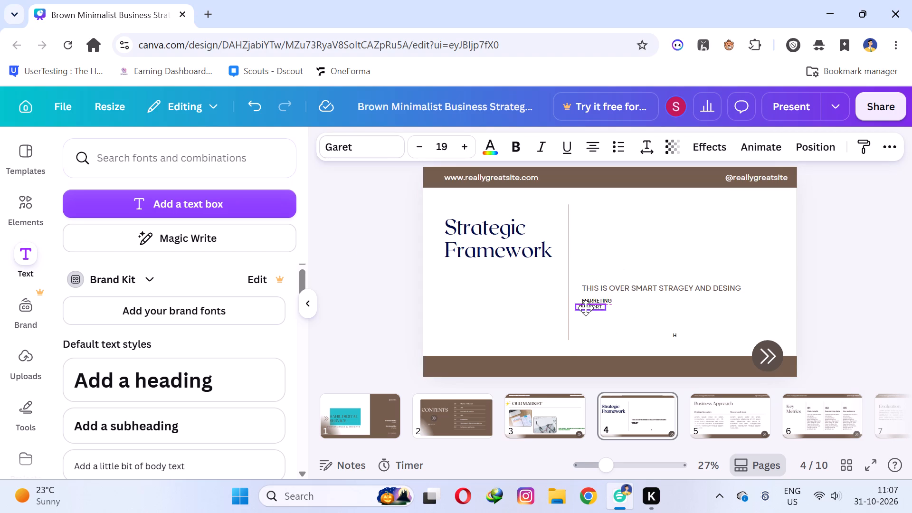
pyautogui.click(663, 304)
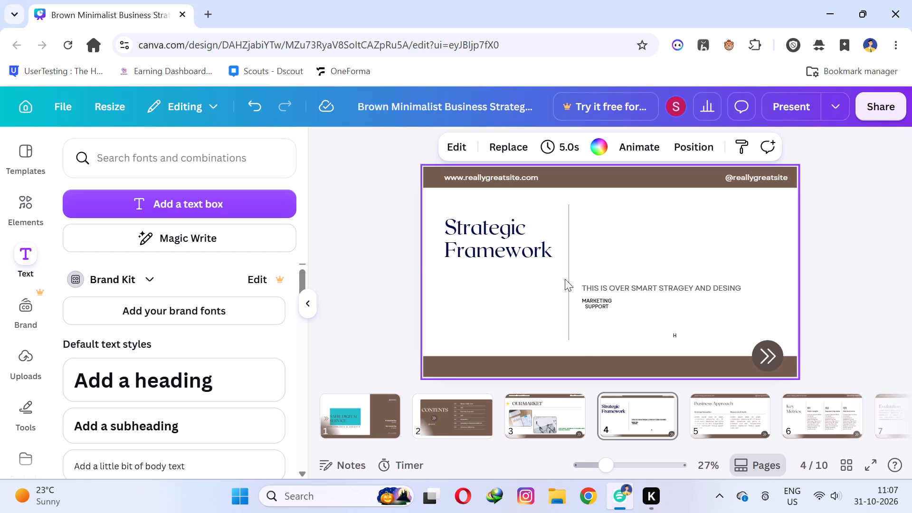
# Replace the title "Strategic Framework" on slide 4 with "SKILL & WORK".
pyautogui.tripleClick(474, 238)
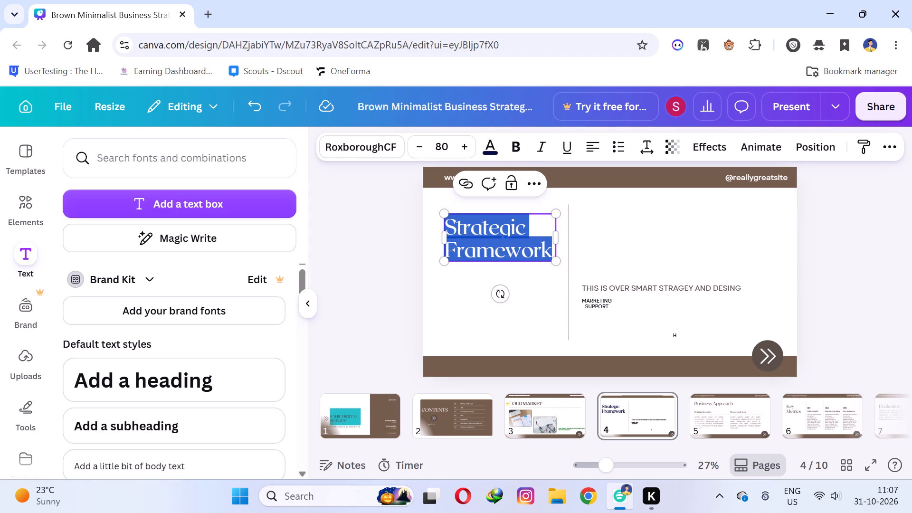
pyautogui.press('s')
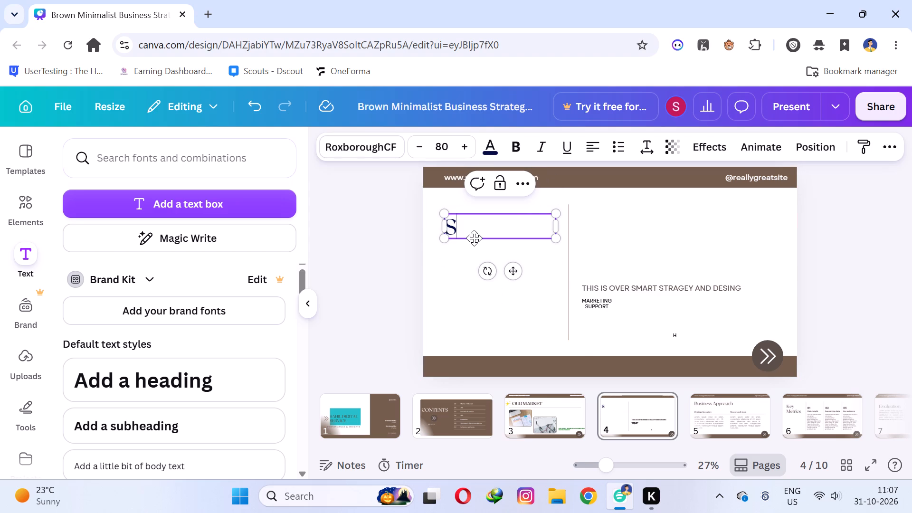
pyautogui.press('i')
pyautogui.press('BackSpace')
pyautogui.write('KILL AD')
pyautogui.press('BackSpace')
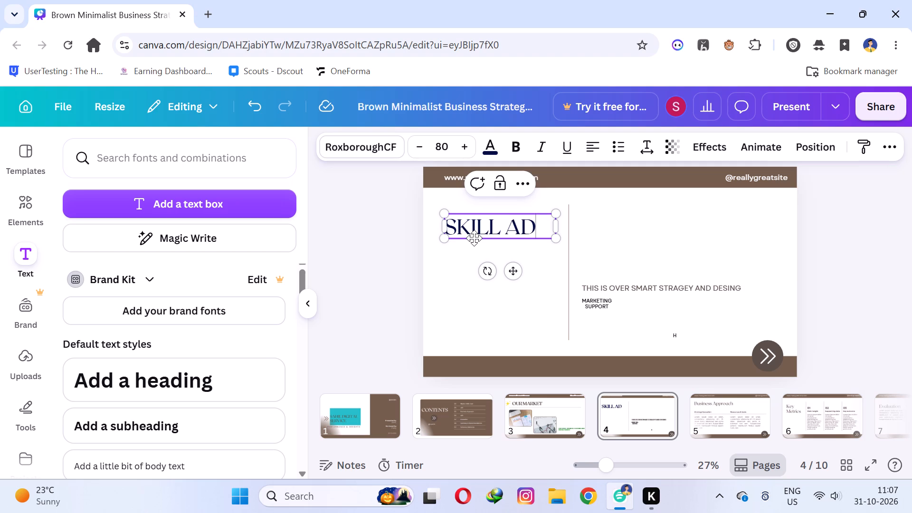
pyautogui.press('BackSpace')
pyautogui.write('& WORK')
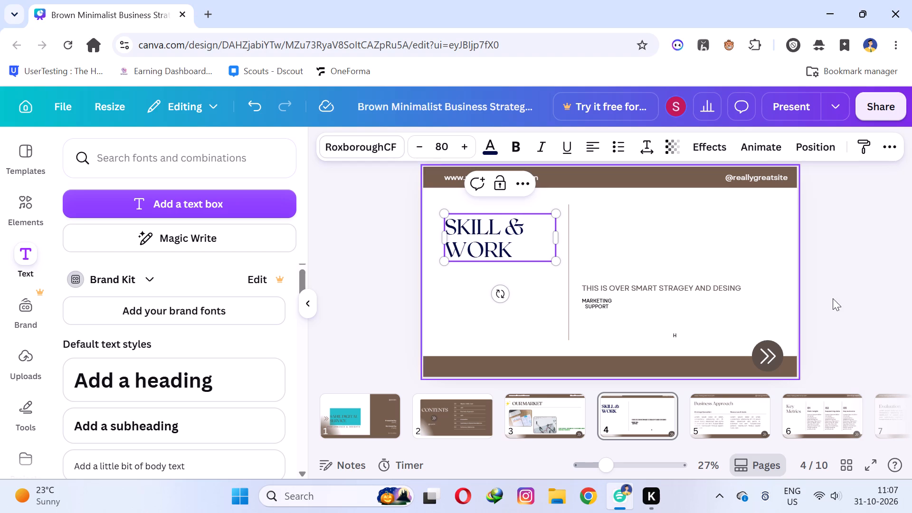
pyautogui.click(536, 321)
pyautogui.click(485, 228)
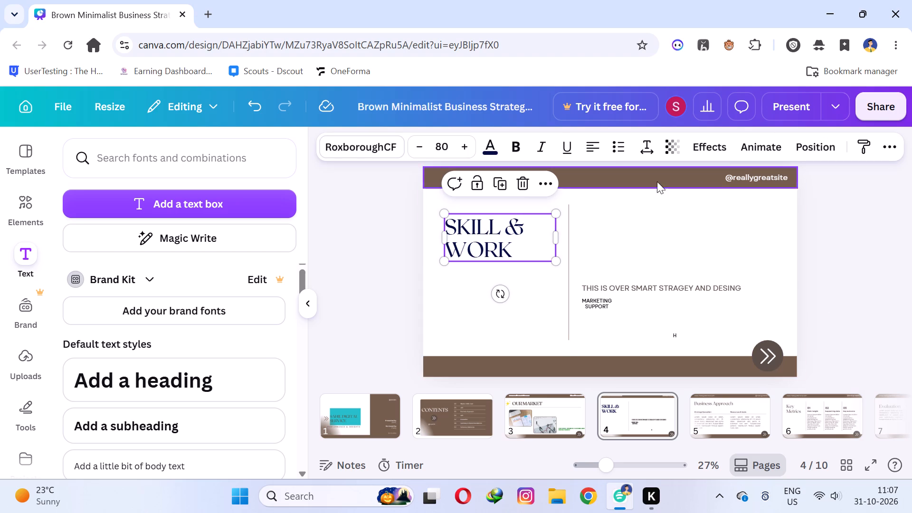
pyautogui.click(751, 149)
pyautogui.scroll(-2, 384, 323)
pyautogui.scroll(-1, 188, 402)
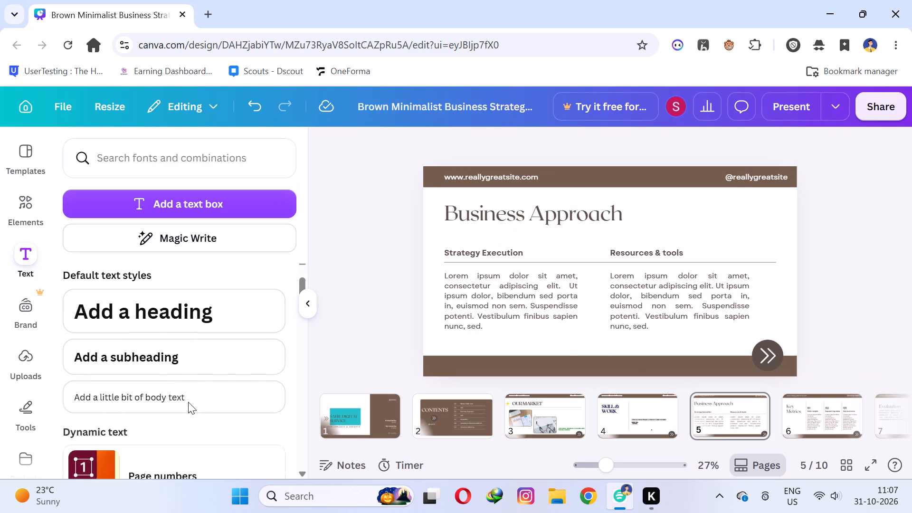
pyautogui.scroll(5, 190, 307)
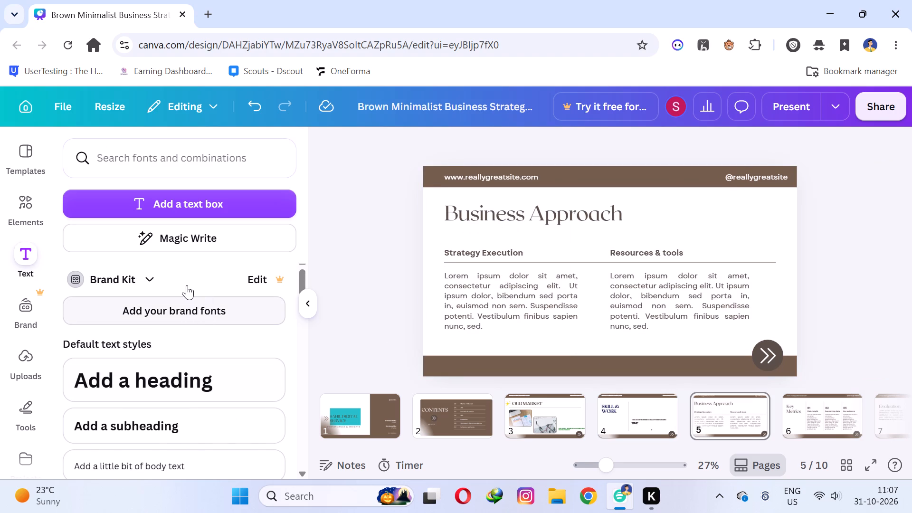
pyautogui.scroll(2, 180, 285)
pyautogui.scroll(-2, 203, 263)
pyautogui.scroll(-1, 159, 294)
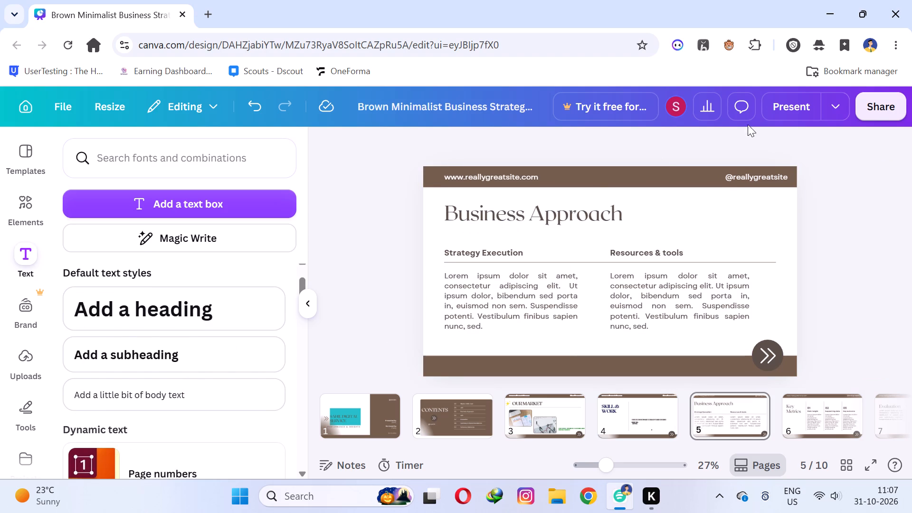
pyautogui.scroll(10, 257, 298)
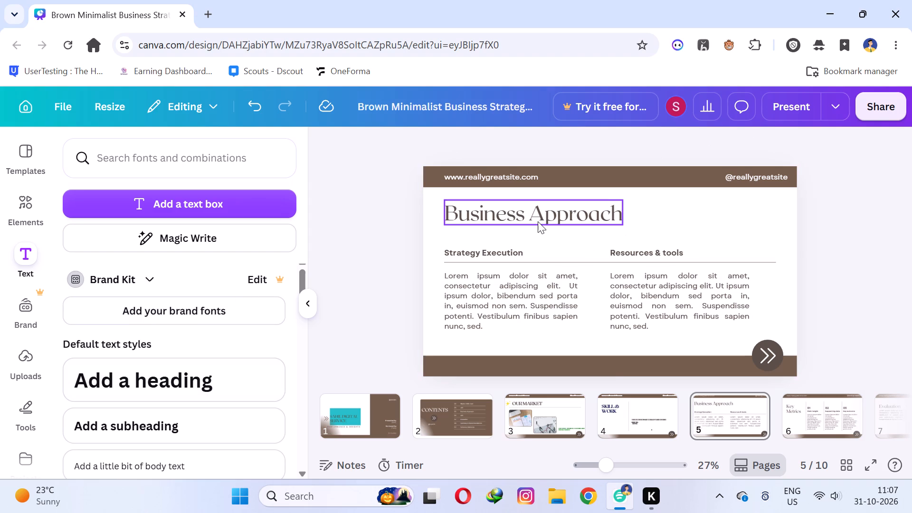
# Return to slide 4 and apply the Block animation to the "SKILL & WORK" title.
pyautogui.click(613, 408)
pyautogui.click(472, 235)
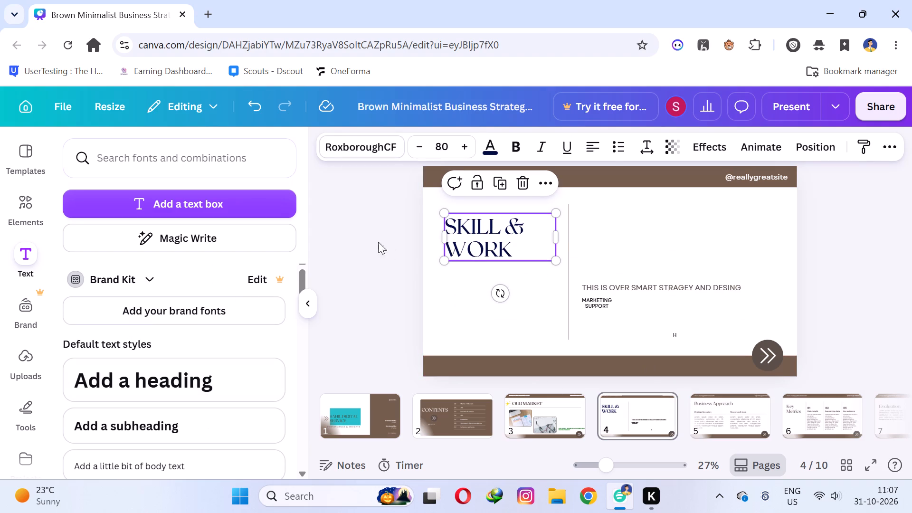
pyautogui.click(719, 142)
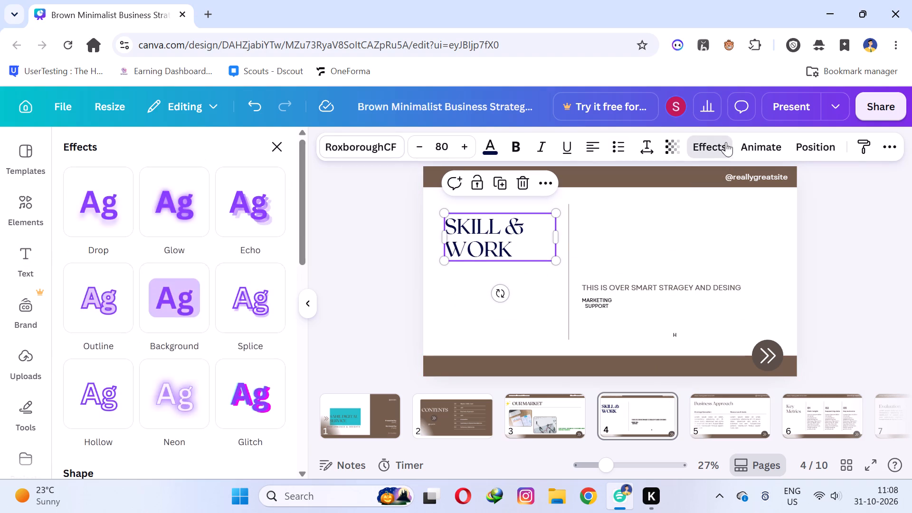
pyautogui.click(759, 145)
pyautogui.scroll(-1, 138, 395)
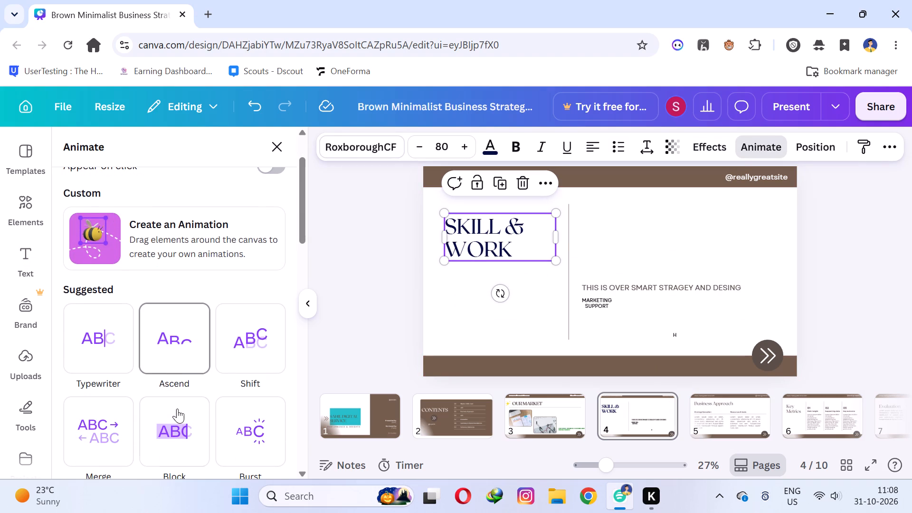
pyautogui.click(177, 412)
pyautogui.click(356, 301)
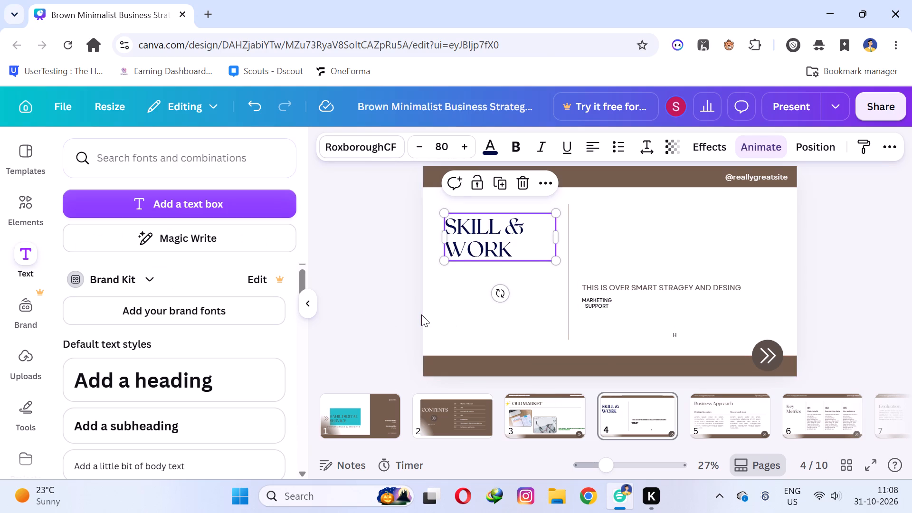
pyautogui.tripleClick(764, 179)
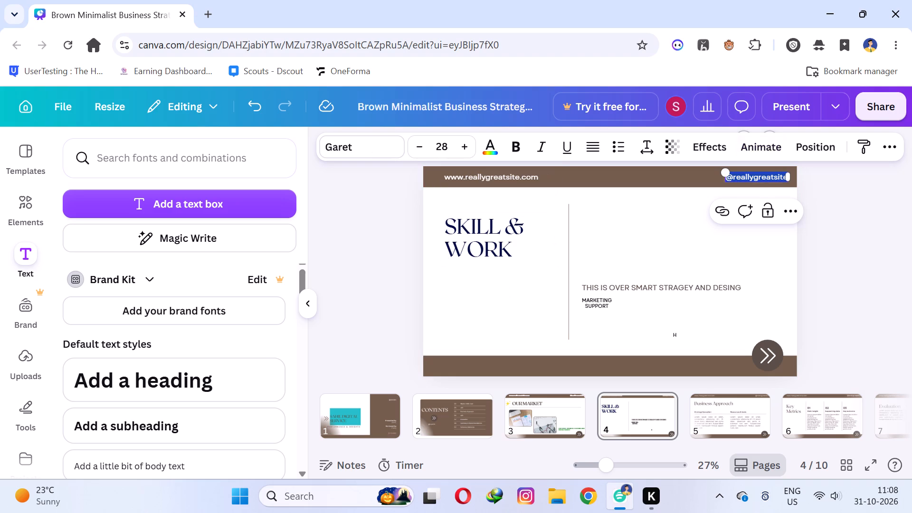
pyautogui.moveTo(732, 177); pyautogui.dragTo(812, 177)
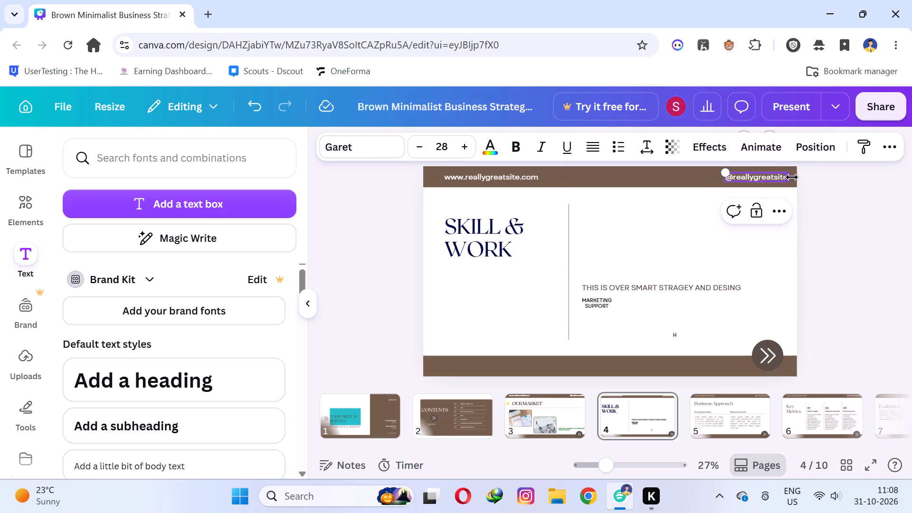
pyautogui.tripleClick(775, 176)
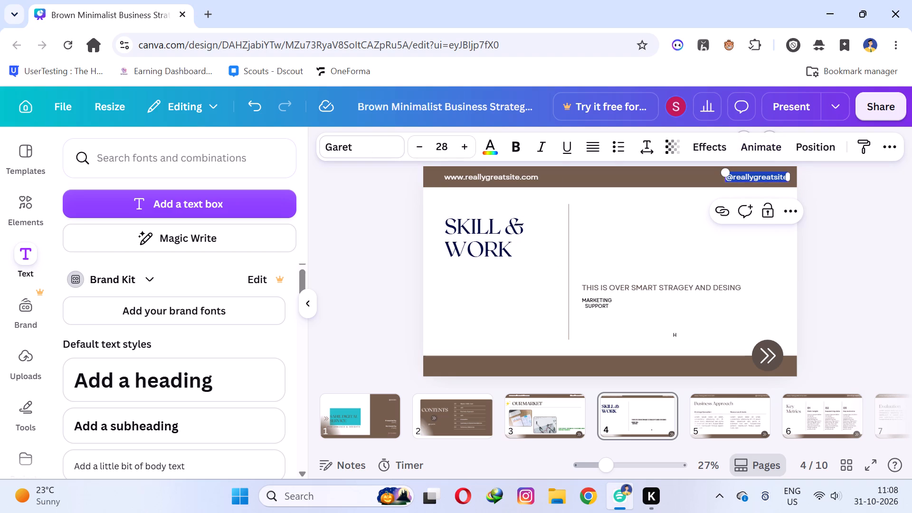
pyautogui.press('BackSpace')
pyautogui.write('@SAHILDIG')
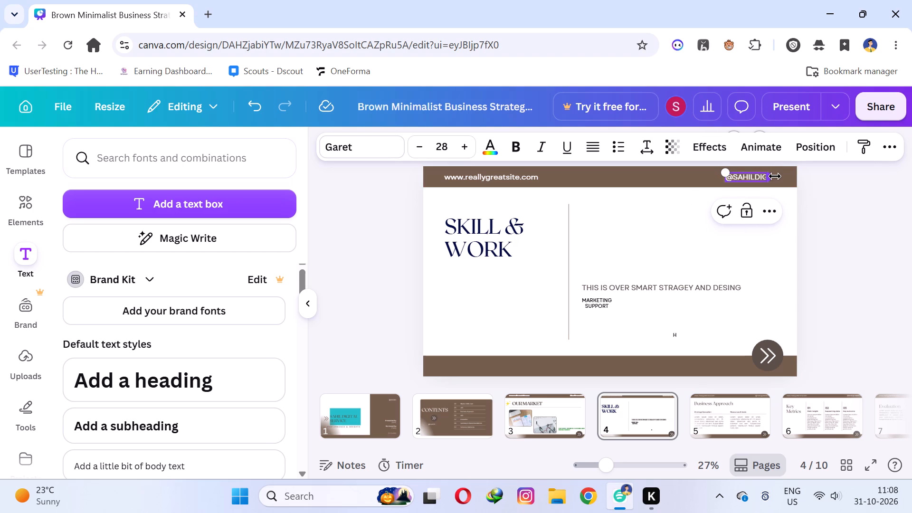
pyautogui.write('ITALSERVICE')
pyautogui.click(833, 228)
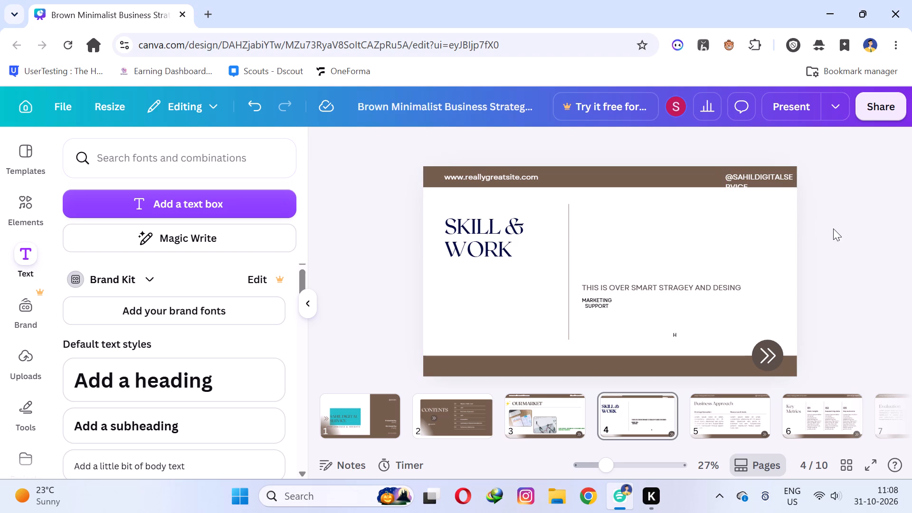
# Shift slide 4's brown header bar slightly down so it sits behind both lines of the handle.
pyautogui.click(758, 171)
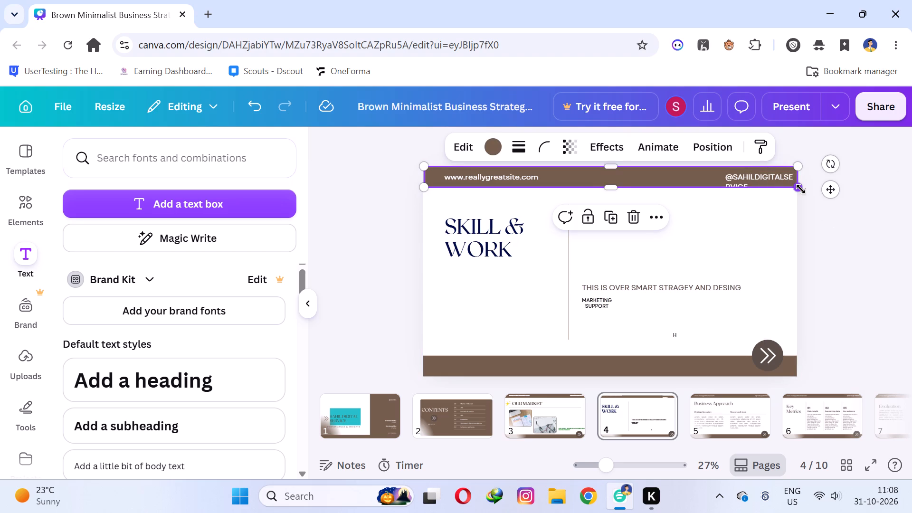
pyautogui.moveTo(801, 189); pyautogui.dragTo(797, 202)
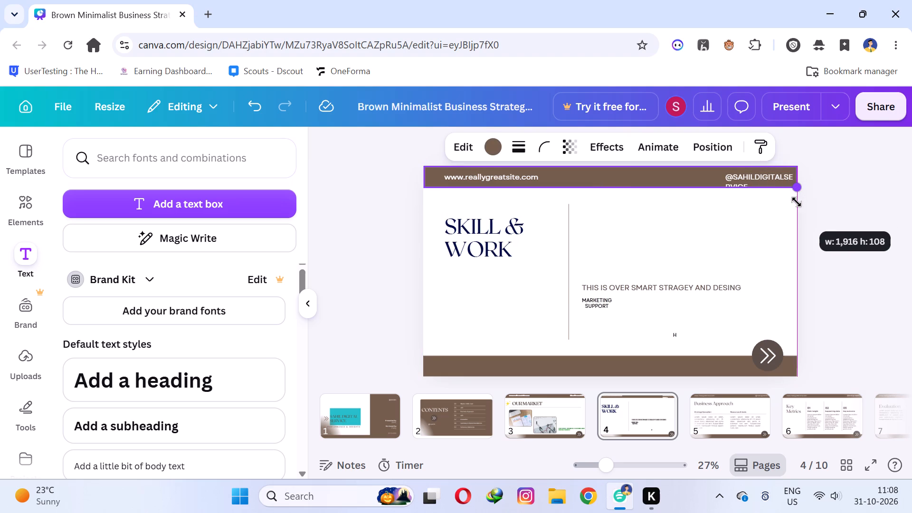
pyautogui.moveTo(797, 202); pyautogui.dragTo(797, 194)
pyautogui.moveTo(759, 176); pyautogui.dragTo(758, 176)
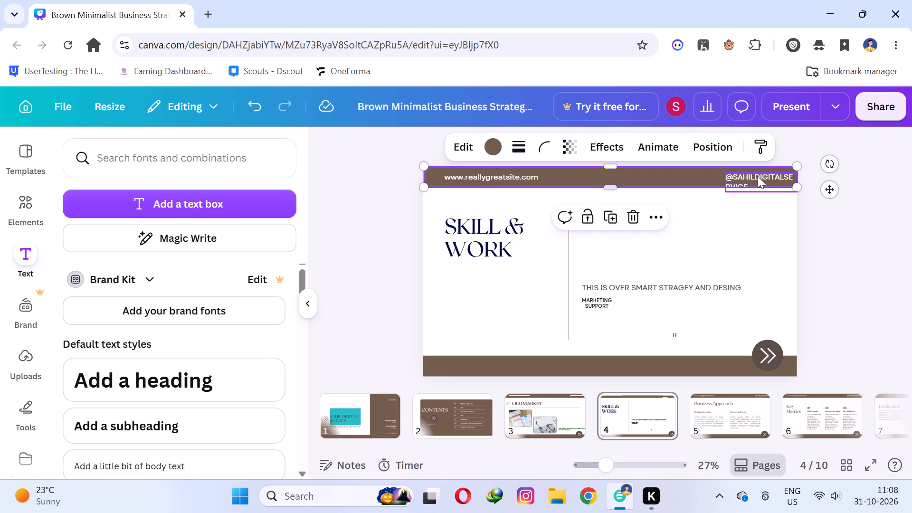
pyautogui.moveTo(758, 176); pyautogui.dragTo(760, 184)
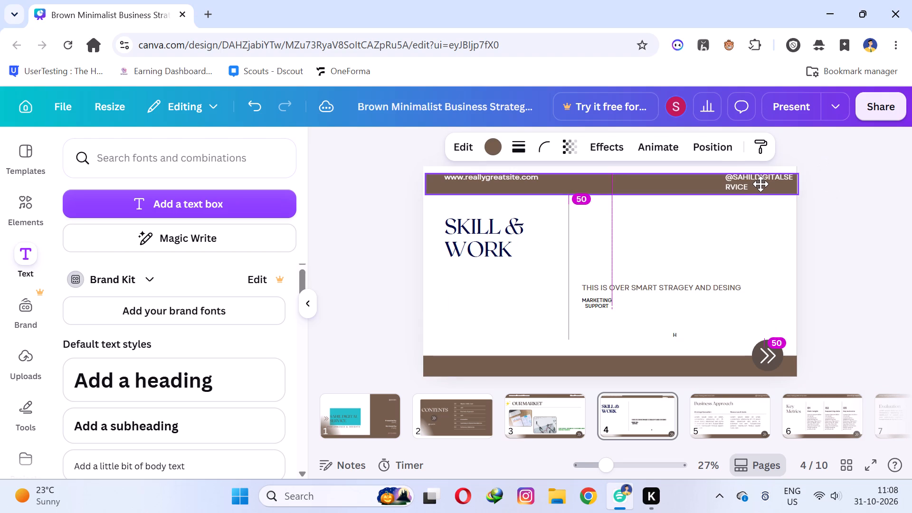
pyautogui.moveTo(760, 184); pyautogui.dragTo(762, 181)
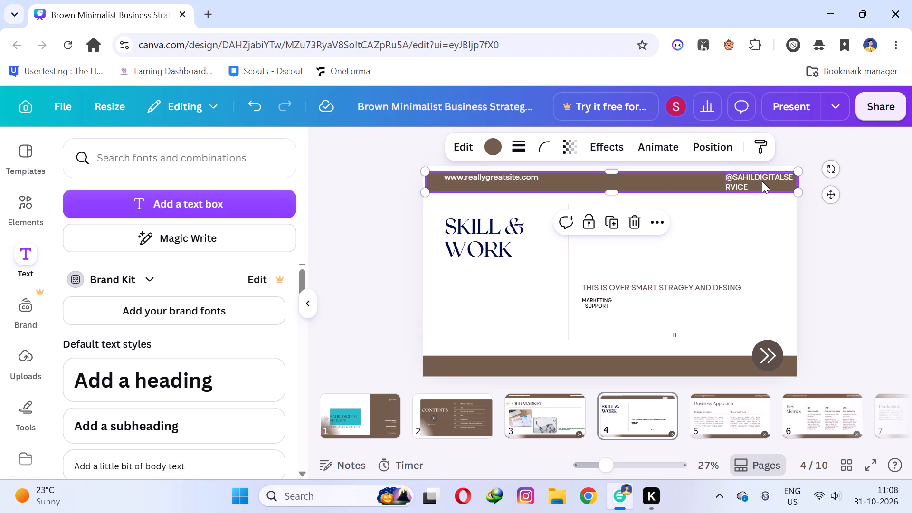
pyautogui.click(844, 227)
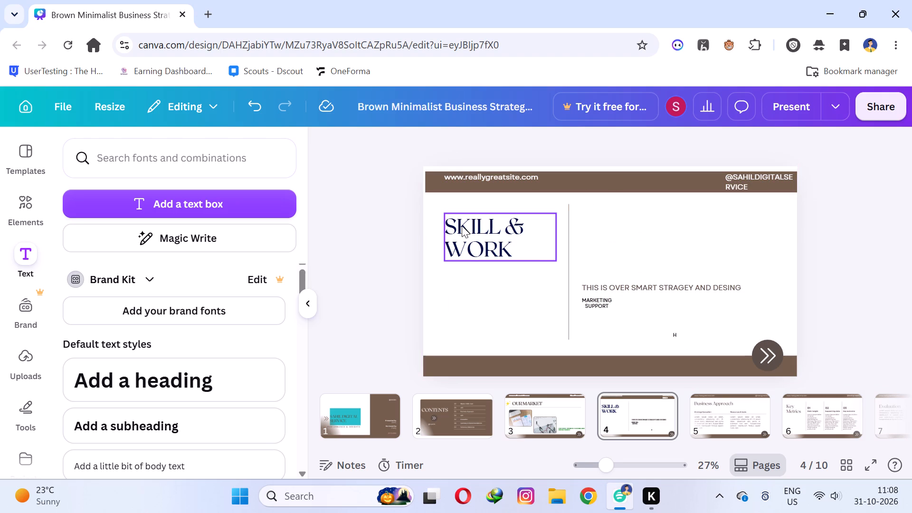
# Move the website address slightly down to sit vertically within slide 4's shifted header bar.
pyautogui.moveTo(477, 175); pyautogui.dragTo(476, 183)
pyautogui.click(382, 211)
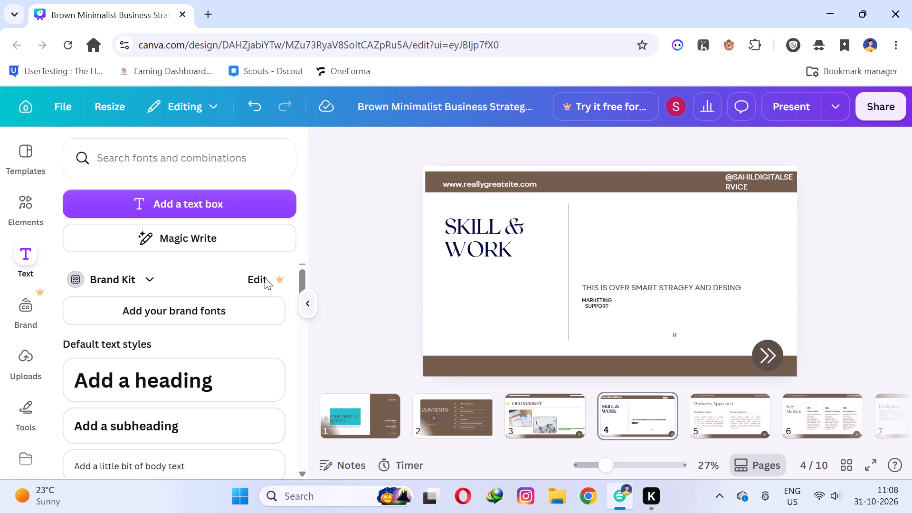
# Add a text box reading "SERVICE" on slide 4 and place it directly below "SUPPORT".
pyautogui.click(225, 211)
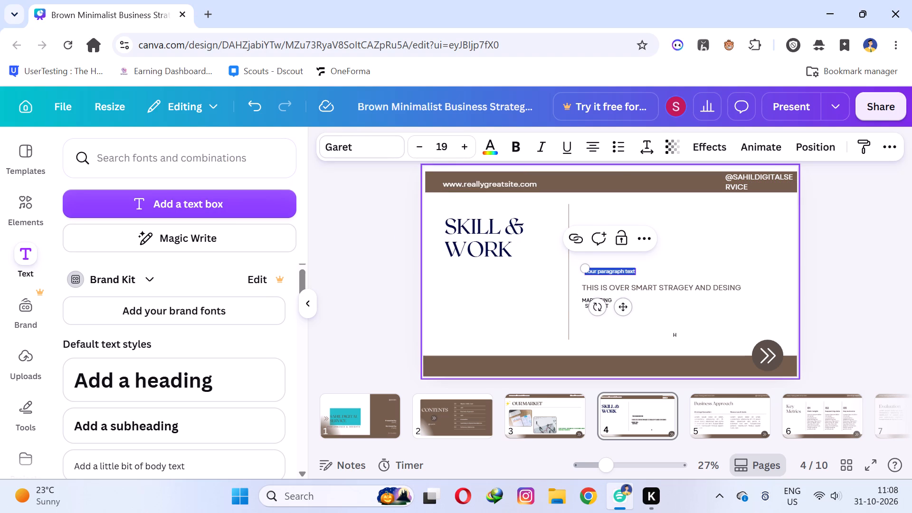
pyautogui.tripleClick(616, 271)
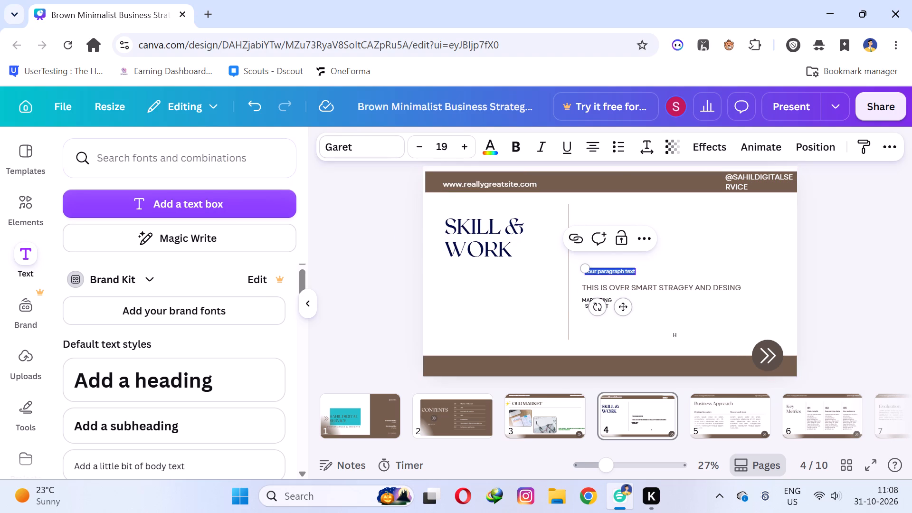
pyautogui.write('SERVICE')
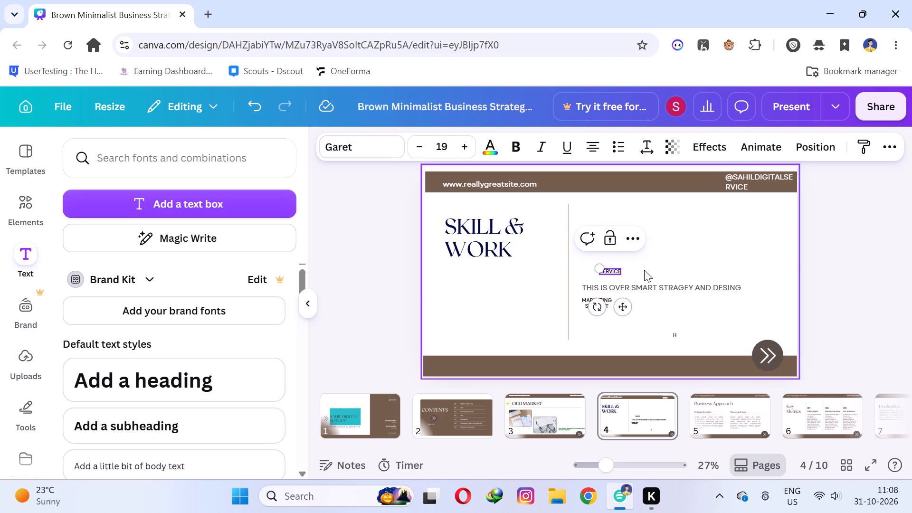
pyautogui.click(644, 270)
pyautogui.moveTo(613, 274); pyautogui.dragTo(606, 323)
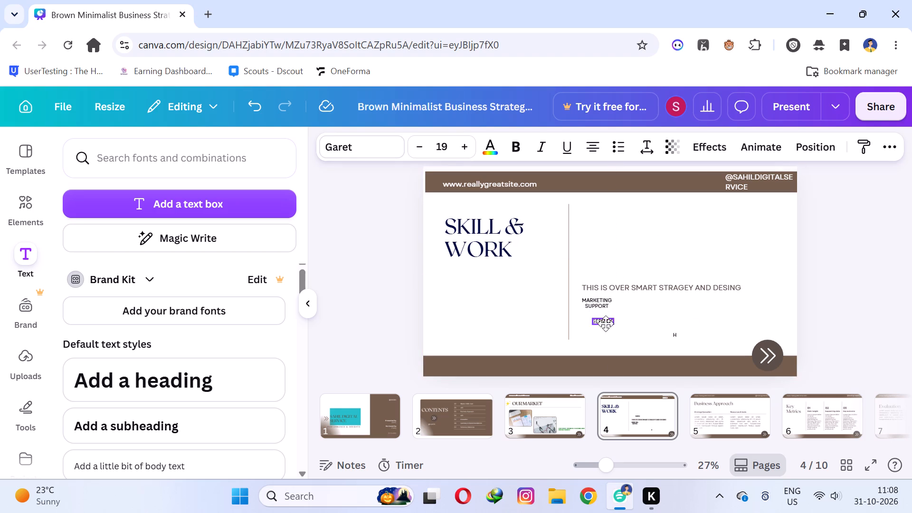
pyautogui.moveTo(606, 323); pyautogui.dragTo(599, 314)
pyautogui.click(642, 222)
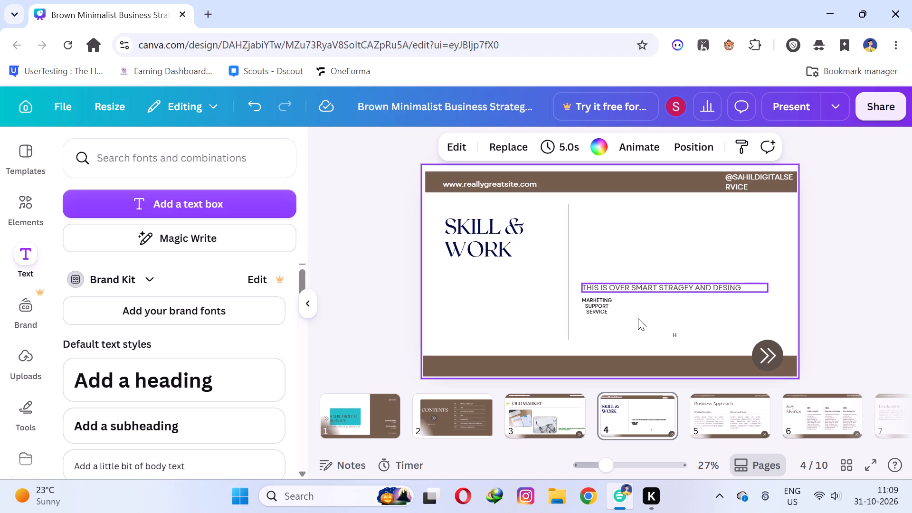
# Move "SERVICE" and "SUPPORT" down to space out the three short lines under the body text evenly.
pyautogui.moveTo(602, 313); pyautogui.dragTo(600, 326)
pyautogui.moveTo(600, 308); pyautogui.dragTo(600, 312)
# Set the font size of "MARKETING" on slide 4 to 28, matching the body text line above it.
pyautogui.click(599, 296)
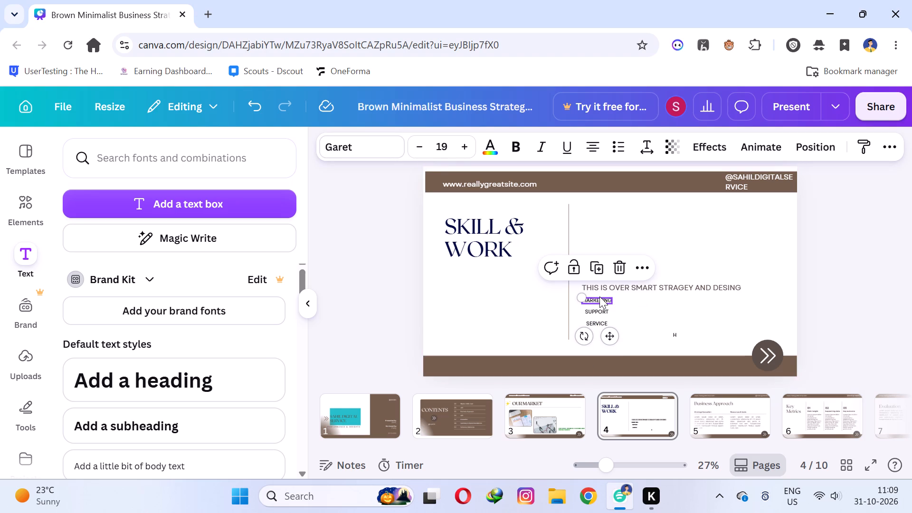
pyautogui.click(676, 286)
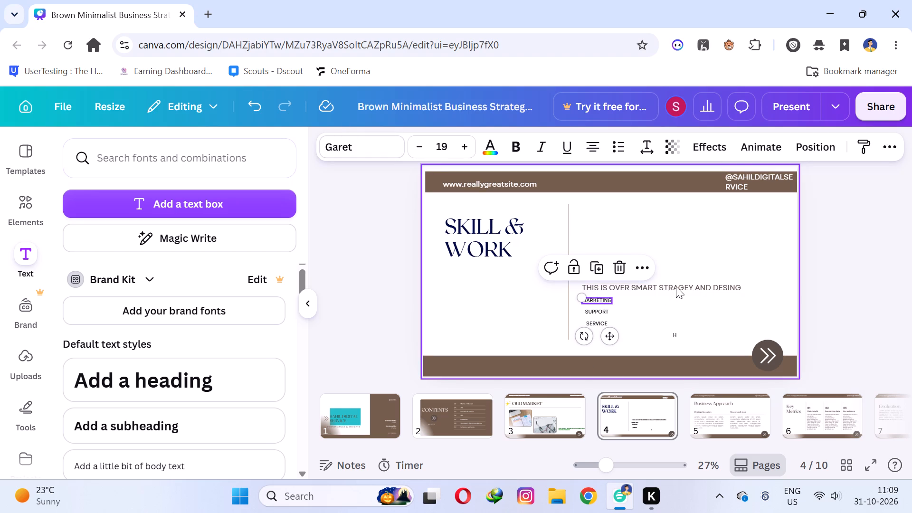
pyautogui.click(588, 302)
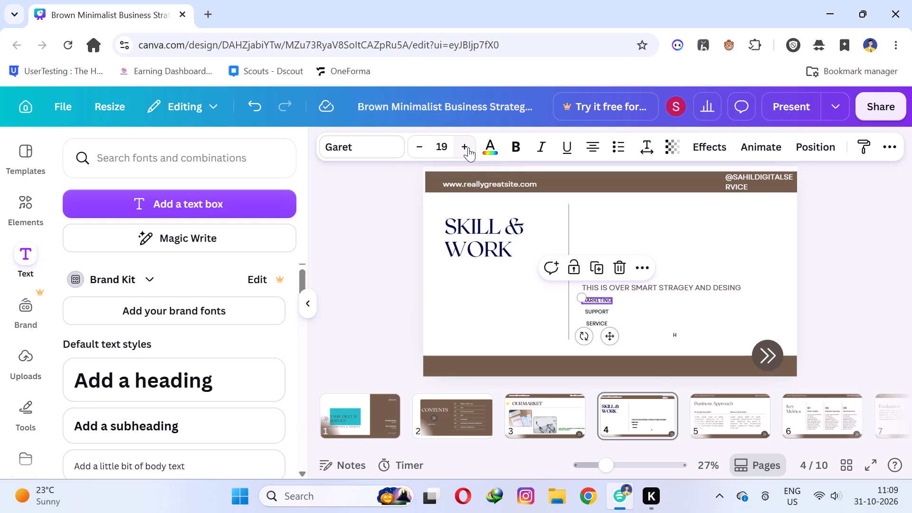
pyautogui.tripleClick(468, 147)
pyautogui.tripleClick(468, 147)
pyautogui.doubleClick(468, 147)
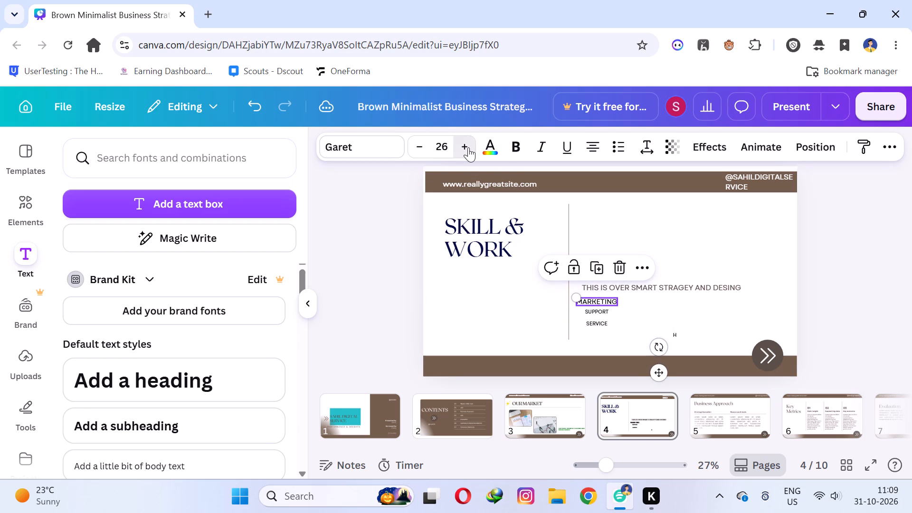
pyautogui.click(463, 142)
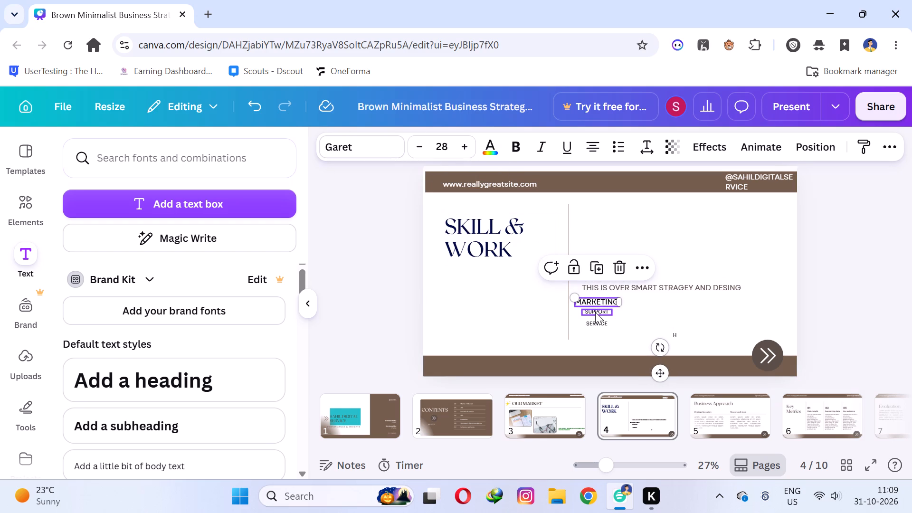
# Set the font size of "SUPPORT" on slide 4 to 27.
pyautogui.click(595, 312)
pyautogui.tripleClick(471, 147)
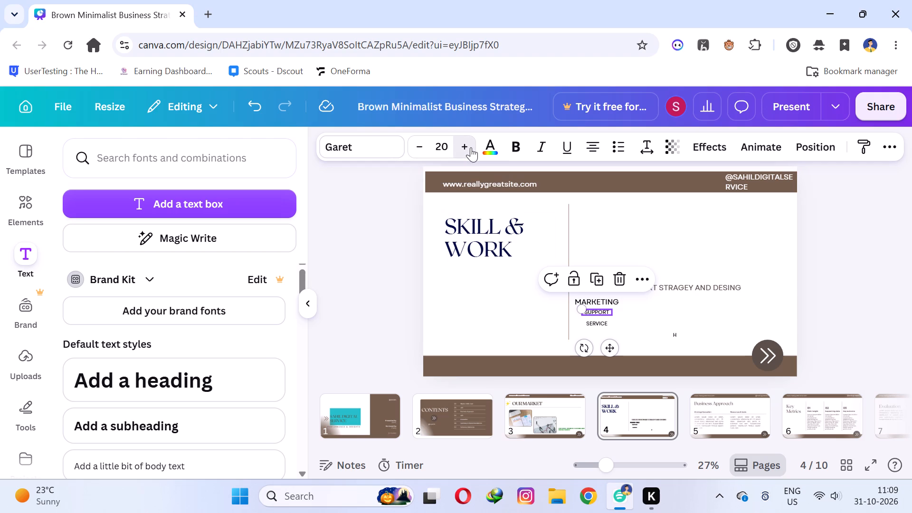
pyautogui.click(471, 147)
pyautogui.click(471, 147)
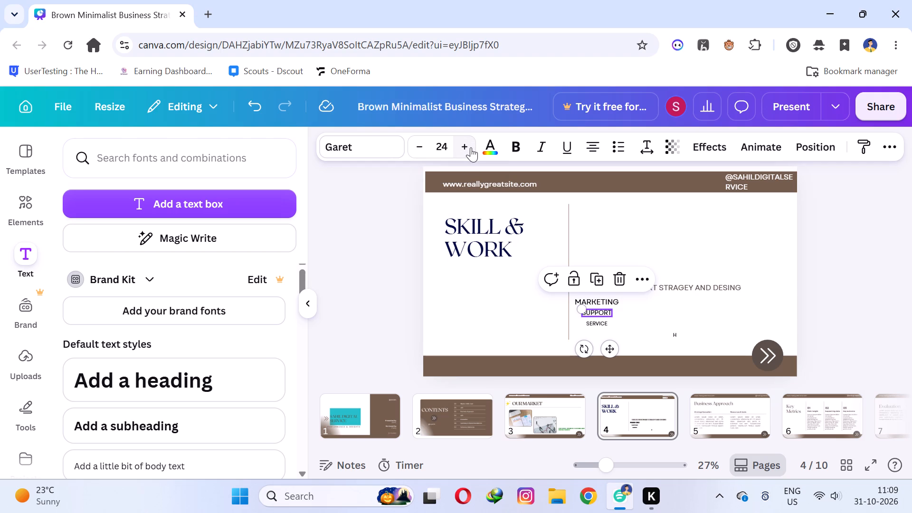
pyautogui.doubleClick(471, 147)
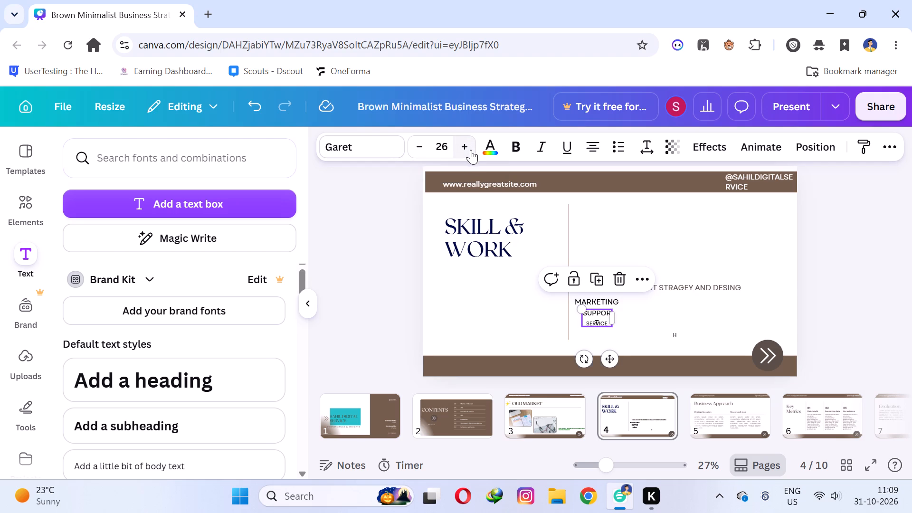
pyautogui.click(466, 150)
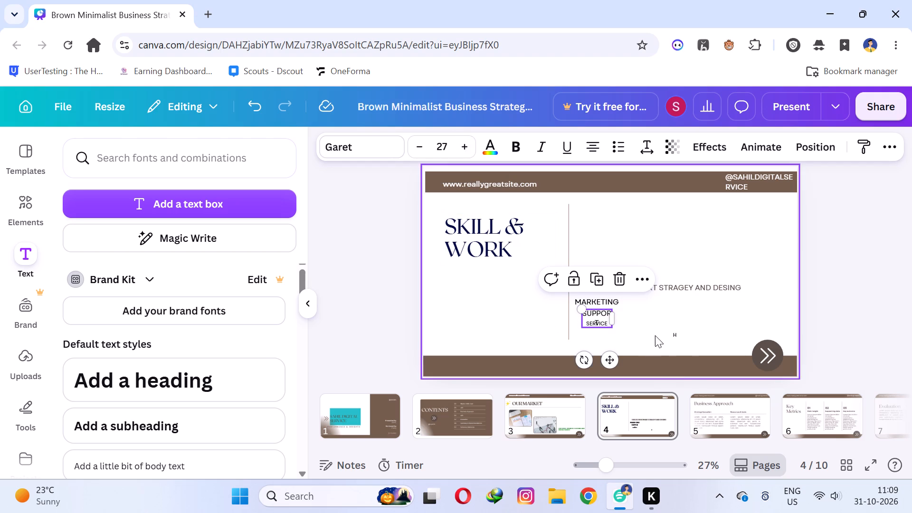
pyautogui.click(655, 335)
pyautogui.click(620, 317)
# Set the font size of "SERVICE" on slide 4 to 28.
pyautogui.click(593, 323)
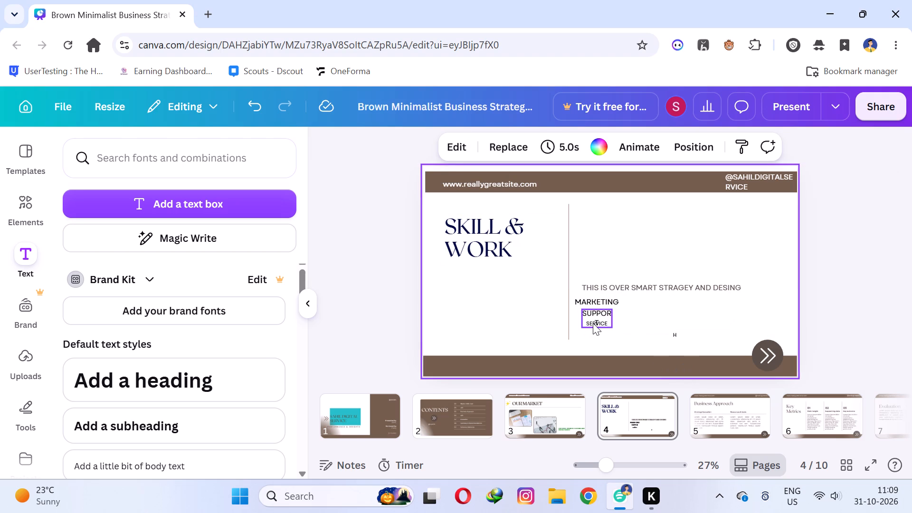
pyautogui.click(595, 325)
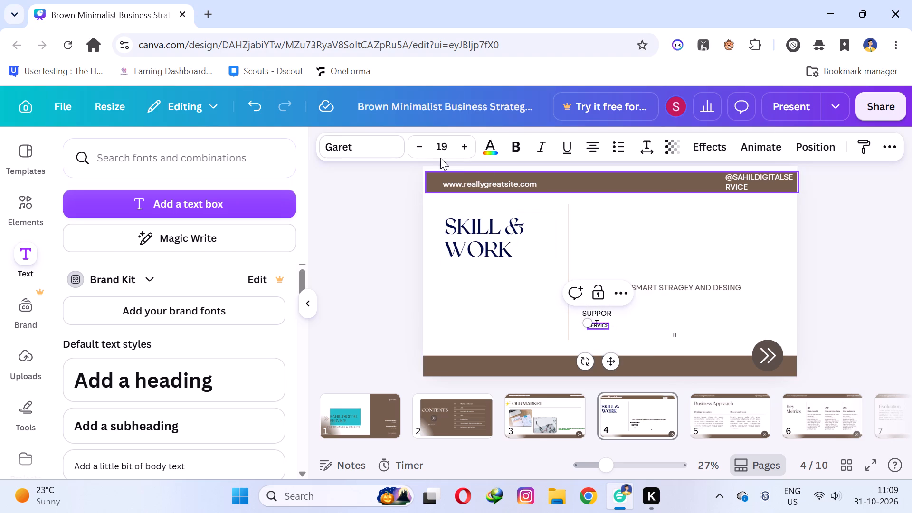
pyautogui.tripleClick(458, 146)
pyautogui.tripleClick(458, 146)
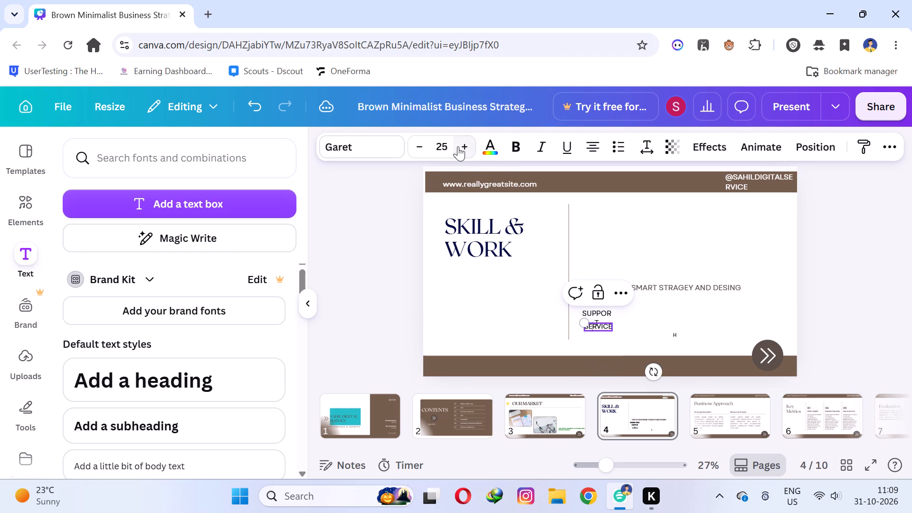
pyautogui.doubleClick(458, 146)
pyautogui.click(458, 146)
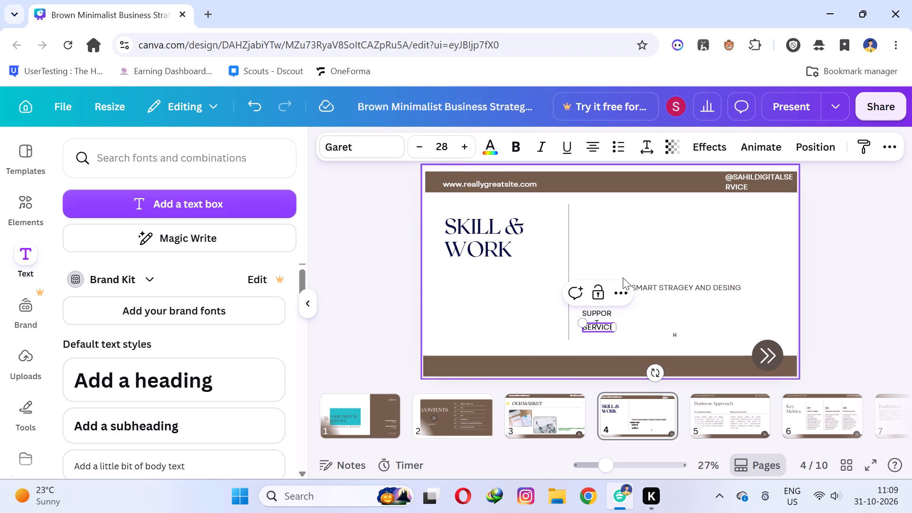
pyautogui.click(646, 314)
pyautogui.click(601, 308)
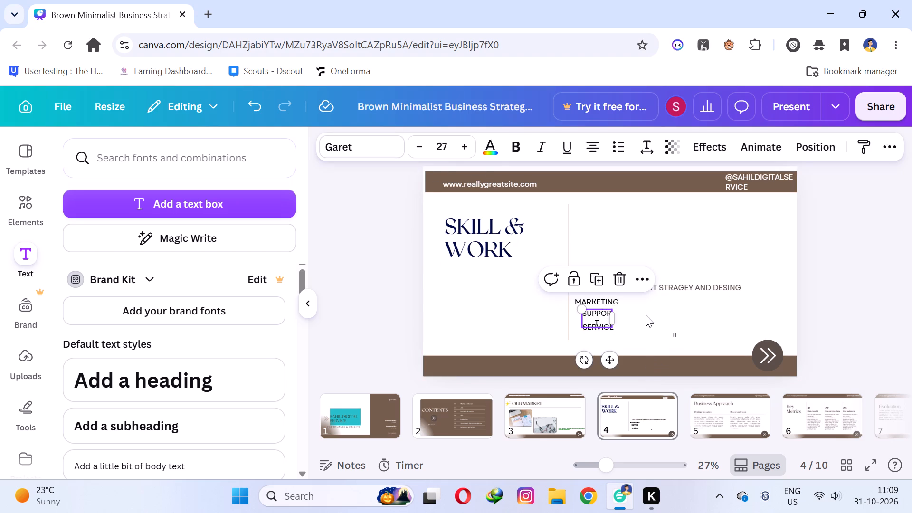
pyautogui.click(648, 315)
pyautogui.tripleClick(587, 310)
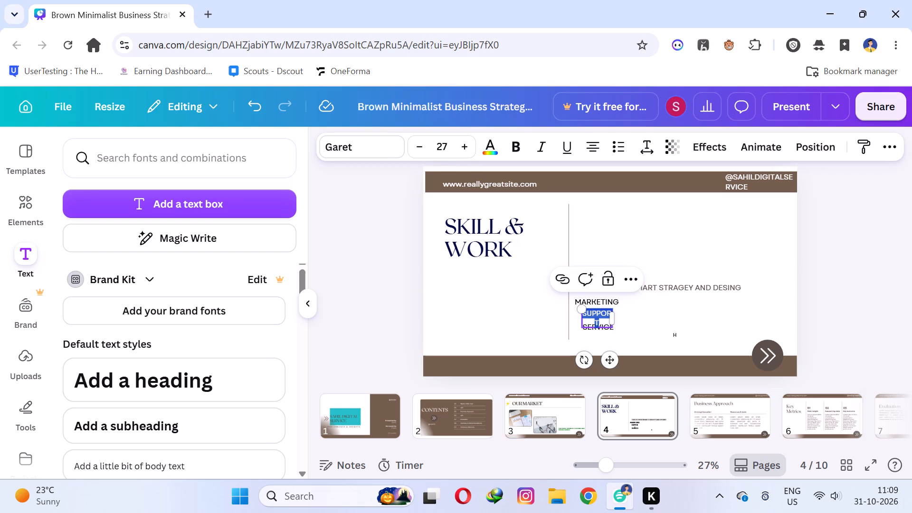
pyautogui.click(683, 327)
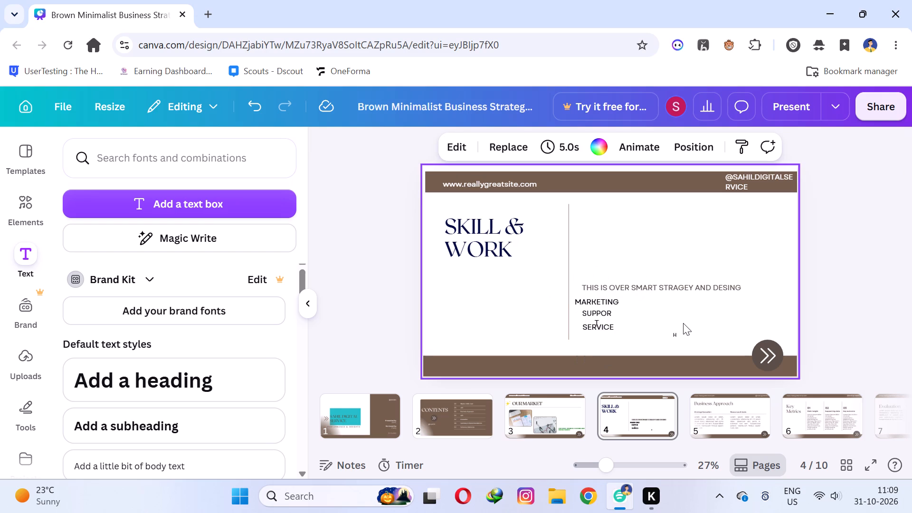
# Move "SERVICE" down on slide 4 so it sits clear below the wrapped "SUPPORT" text.
pyautogui.moveTo(603, 329); pyautogui.dragTo(598, 341)
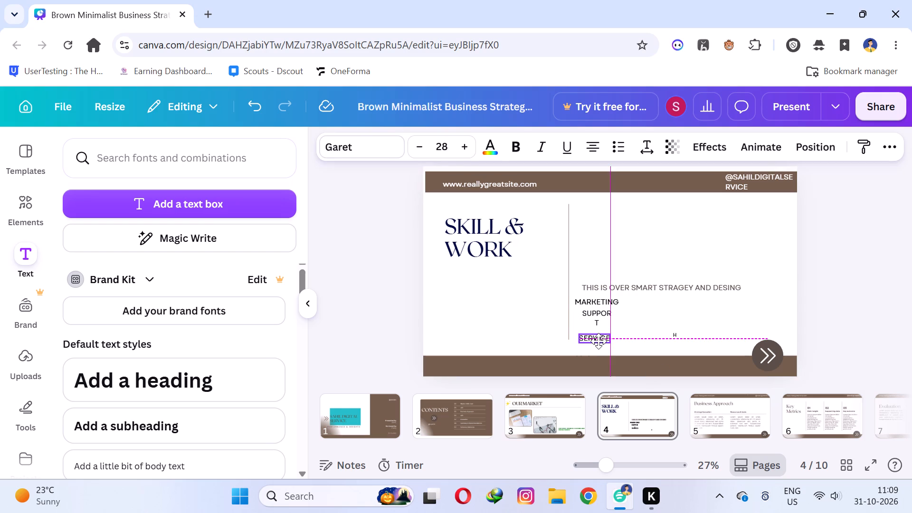
pyautogui.moveTo(598, 341); pyautogui.dragTo(602, 341)
pyautogui.click(632, 320)
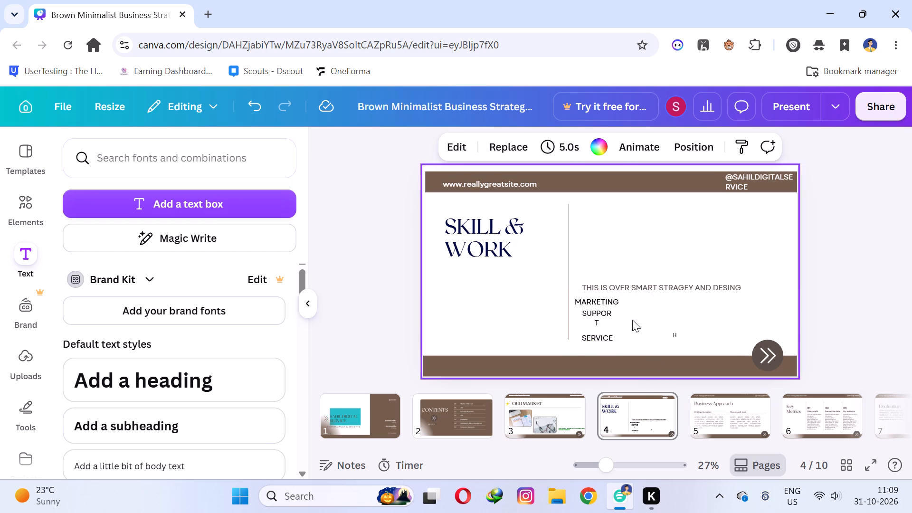
# Increase the font size of "SUPPORT" on slide 4 by one more step to match the other short lines.
pyautogui.click(595, 313)
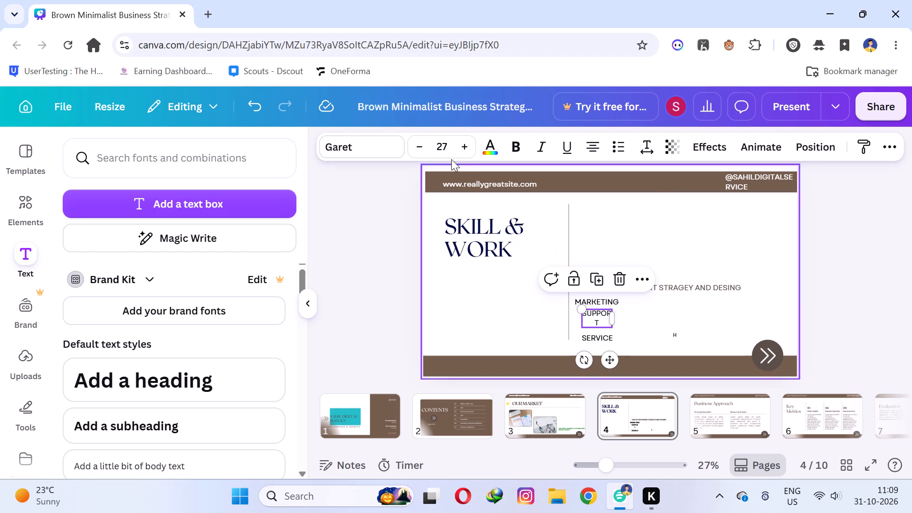
pyautogui.click(459, 147)
pyautogui.click(656, 227)
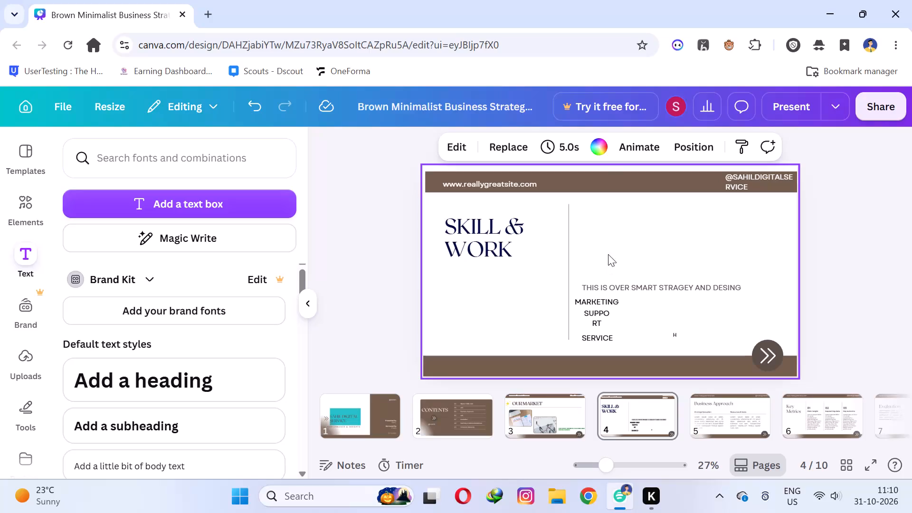
# Search the elements library for "skills" and list all the matching graphics.
pyautogui.click(131, 151)
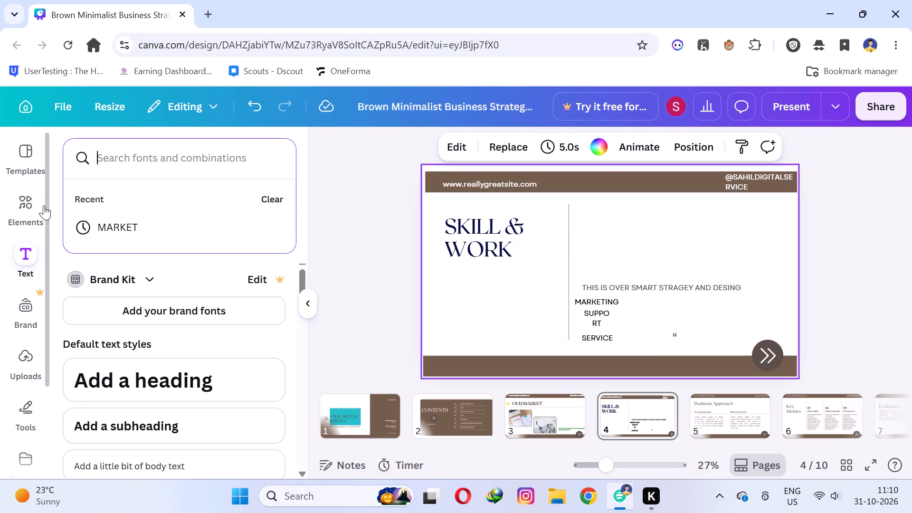
pyautogui.click(44, 205)
pyautogui.click(129, 161)
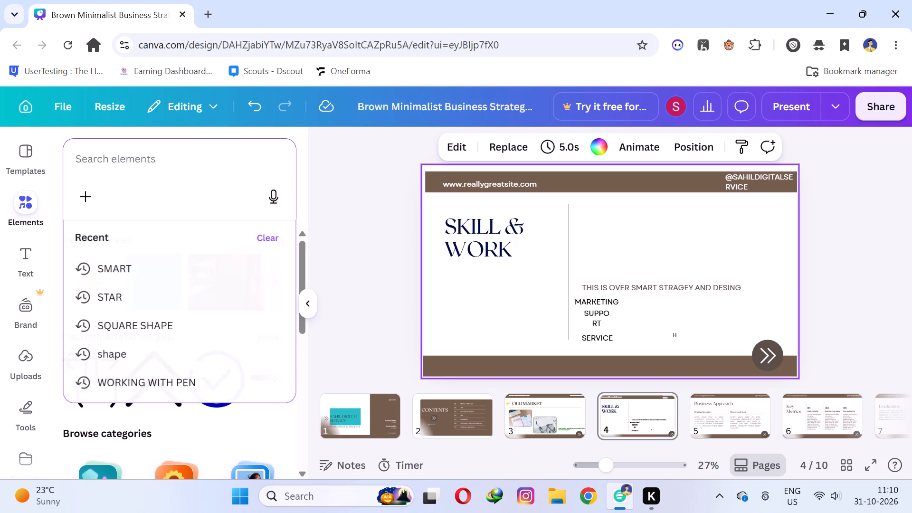
pyautogui.write('SKILL')
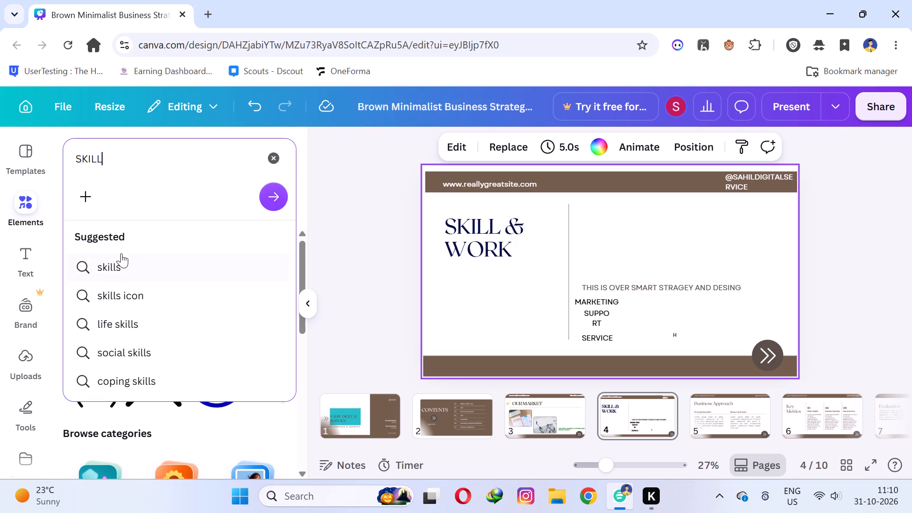
pyautogui.click(113, 270)
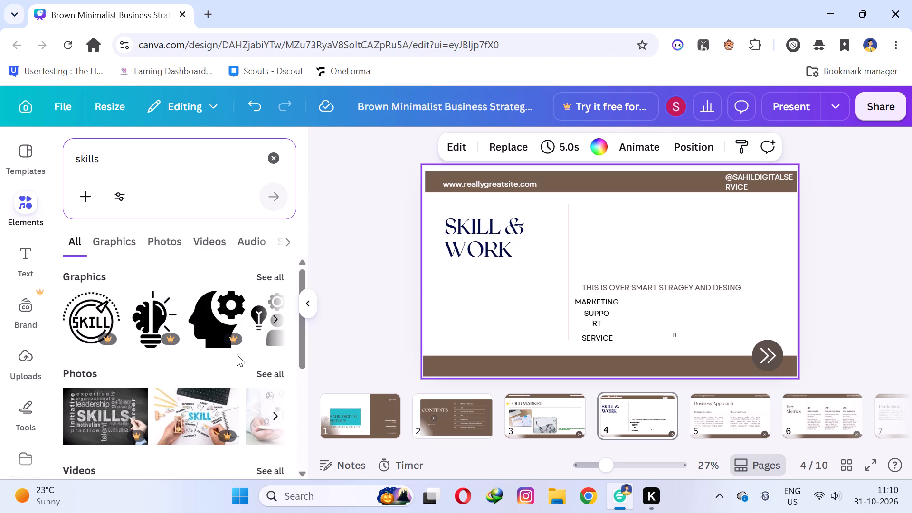
pyautogui.scroll(-4, 238, 351)
pyautogui.scroll(4, 238, 351)
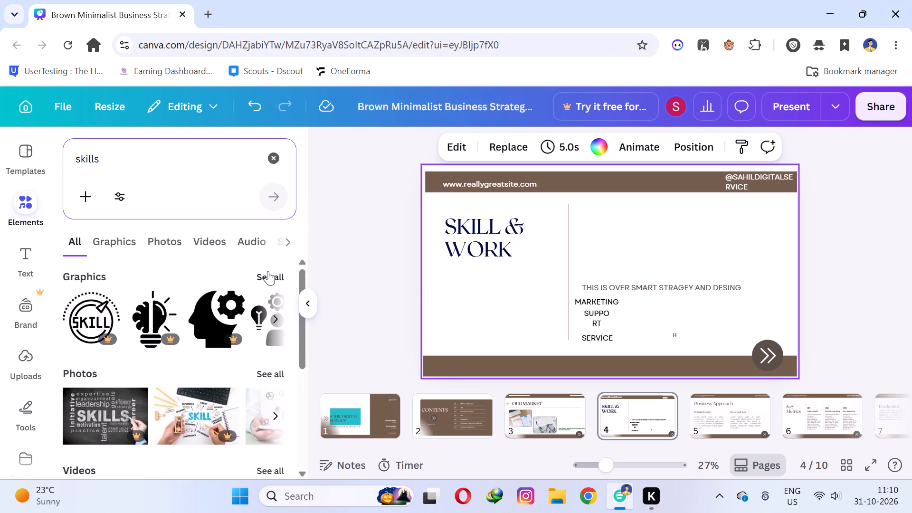
pyautogui.click(268, 271)
# Add the black graduation cap graphic to slide 4, placed above the body text and just right of the vertical divider.
pyautogui.scroll(-2, 219, 309)
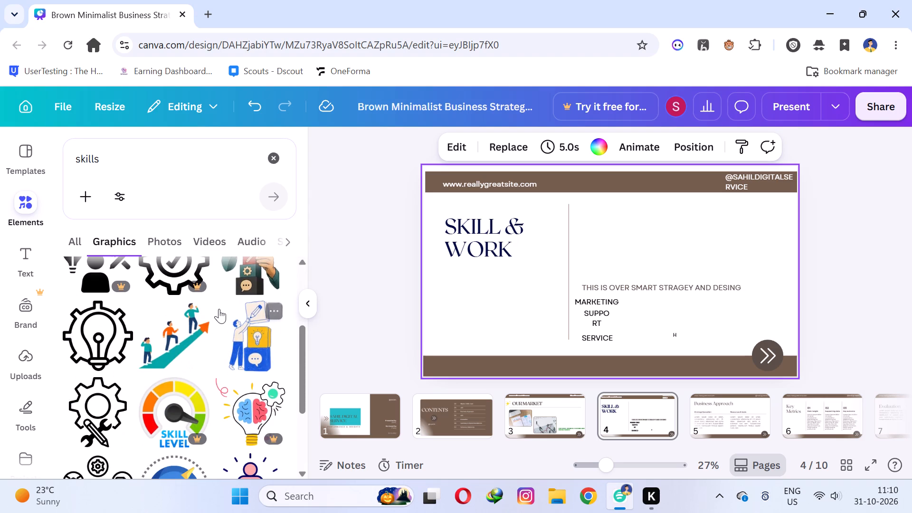
pyautogui.scroll(-1, 219, 309)
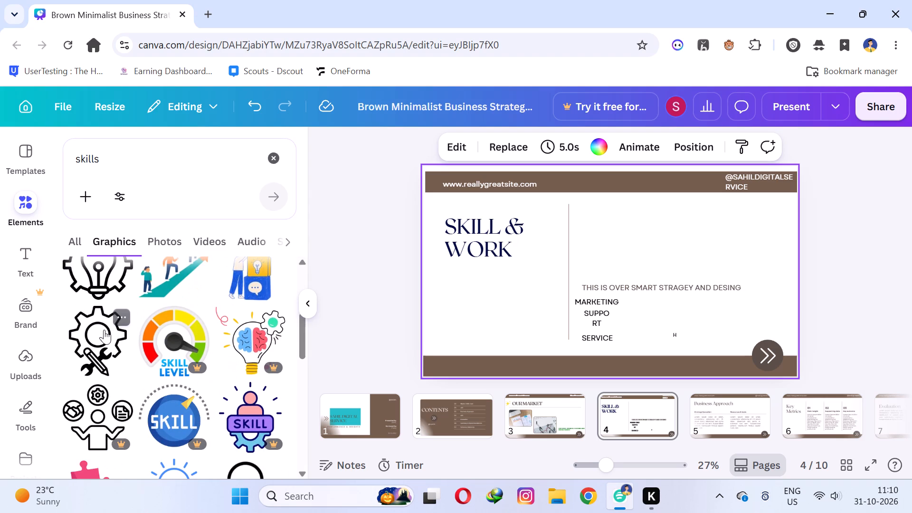
pyautogui.scroll(-2, 104, 330)
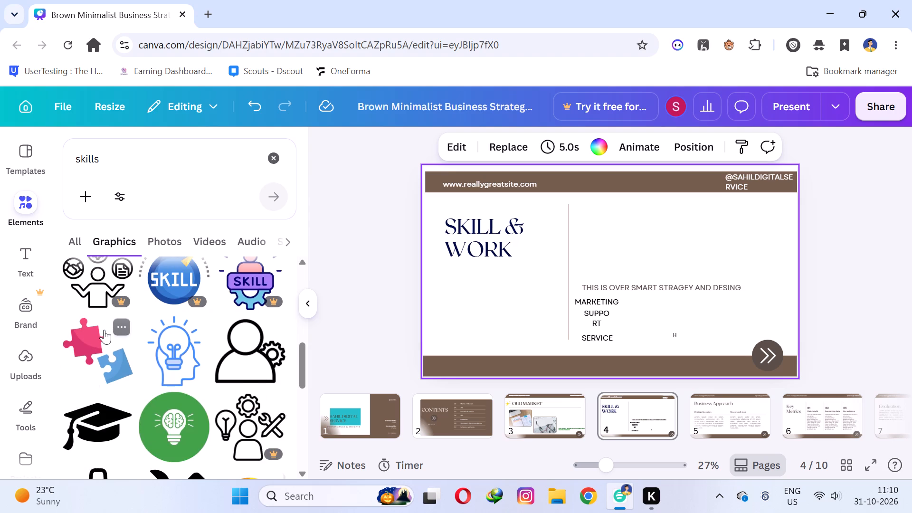
pyautogui.scroll(-1, 104, 330)
pyautogui.moveTo(92, 356); pyautogui.dragTo(375, 321)
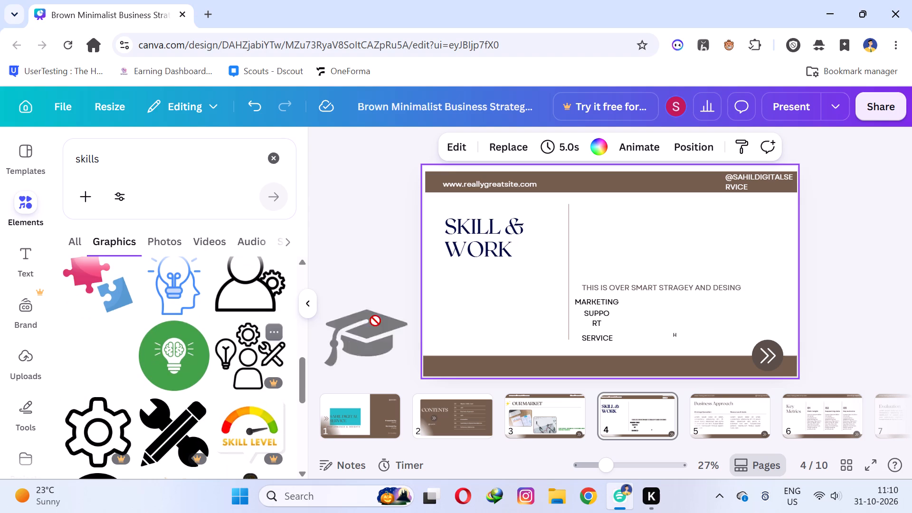
pyautogui.moveTo(375, 321); pyautogui.dragTo(589, 233)
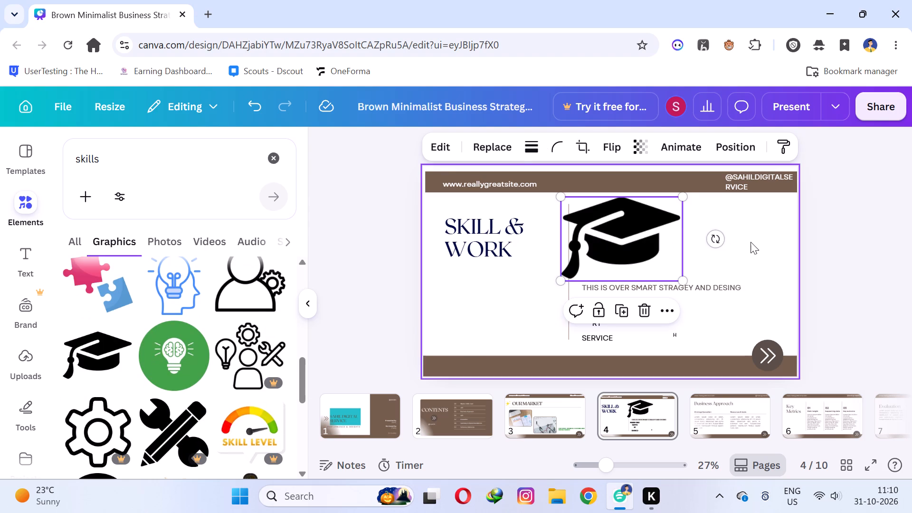
pyautogui.click(750, 242)
pyautogui.moveTo(614, 232); pyautogui.dragTo(630, 232)
pyautogui.click(764, 269)
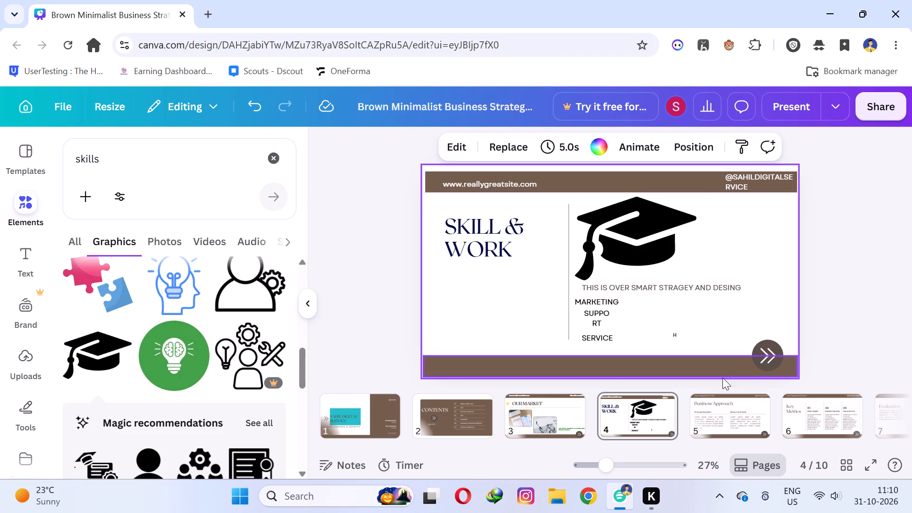
# Extend slide 5's title with "OUR" in front and "METHOD" at the end, reading "OUR Business Approach METHOD".
pyautogui.click(722, 404)
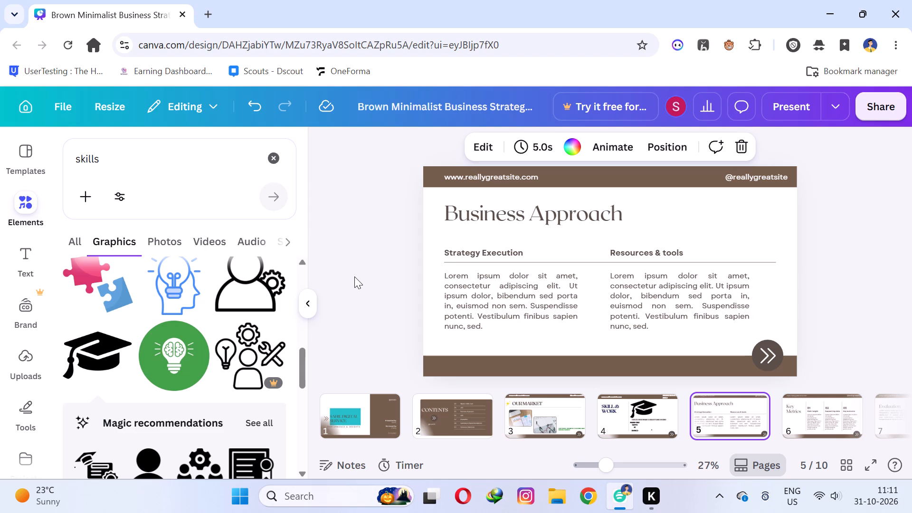
pyautogui.doubleClick(548, 213)
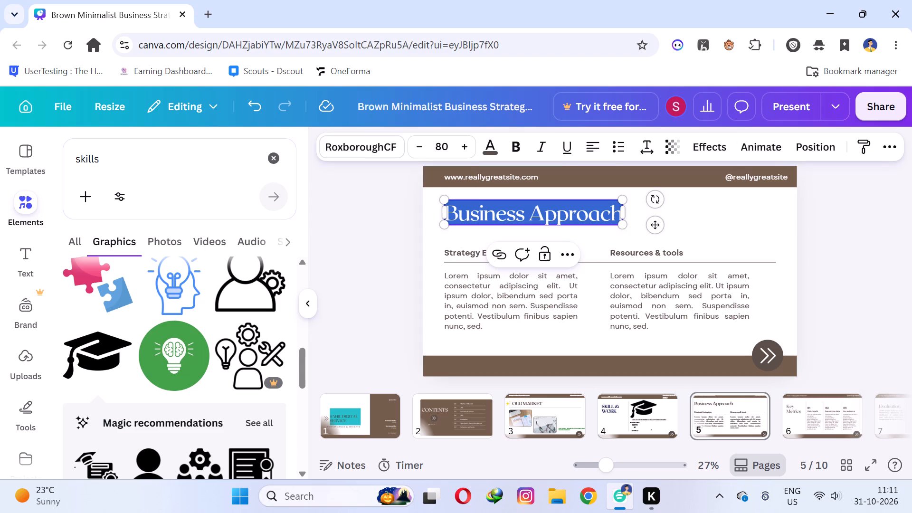
pyautogui.click(458, 211)
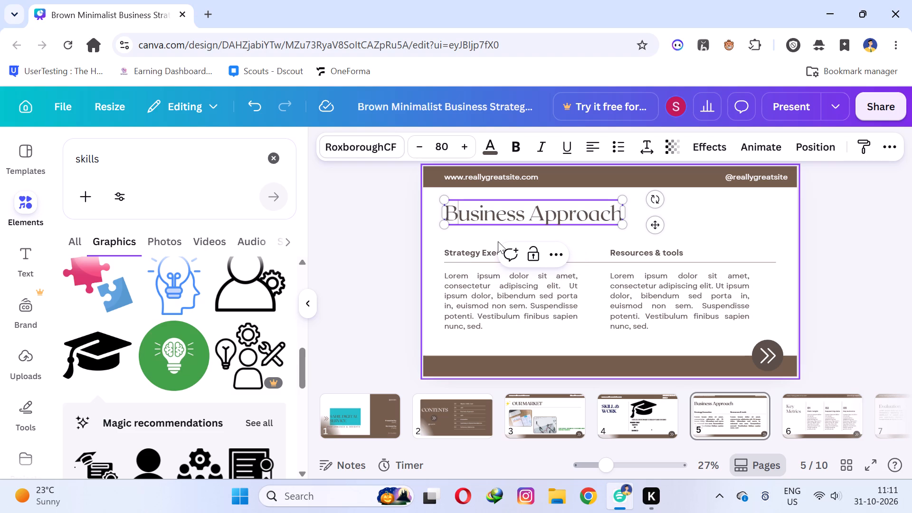
pyautogui.press('Left')
pyautogui.write('OUR')
pyautogui.press('space')
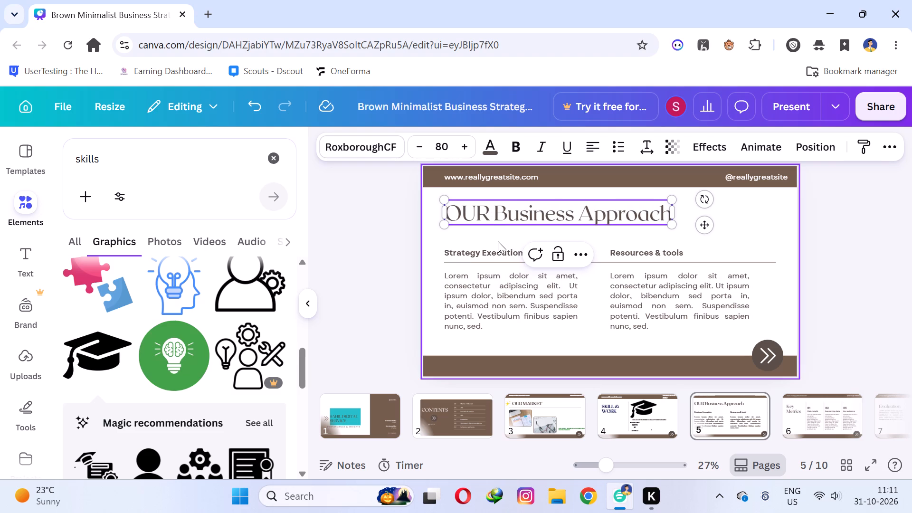
pyautogui.click(646, 211)
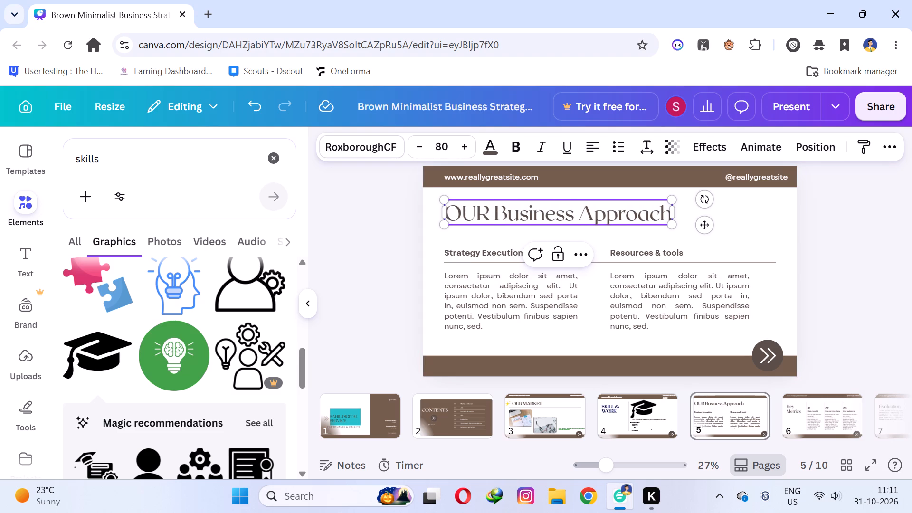
pyautogui.press('Right')
pyautogui.press('Right')
pyautogui.press('Right')
pyautogui.press('Right')
pyautogui.press('space')
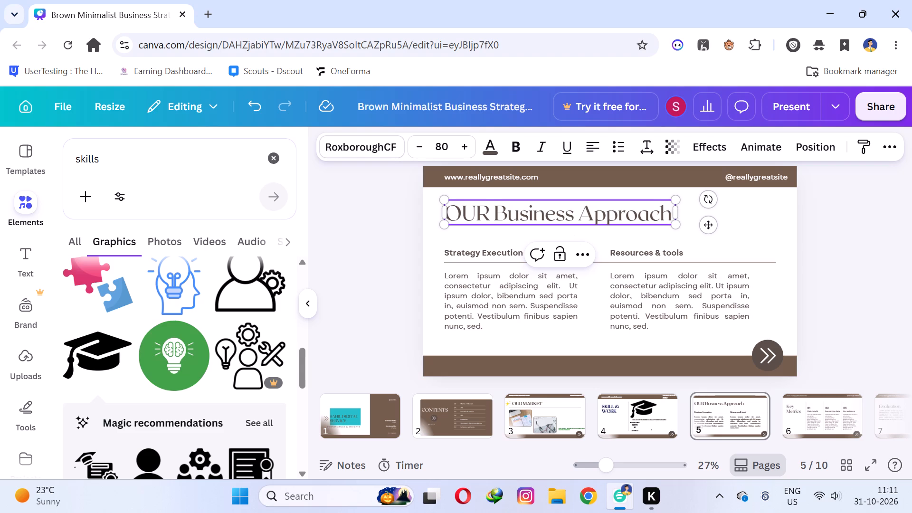
pyautogui.write('METHOD')
pyautogui.click(555, 243)
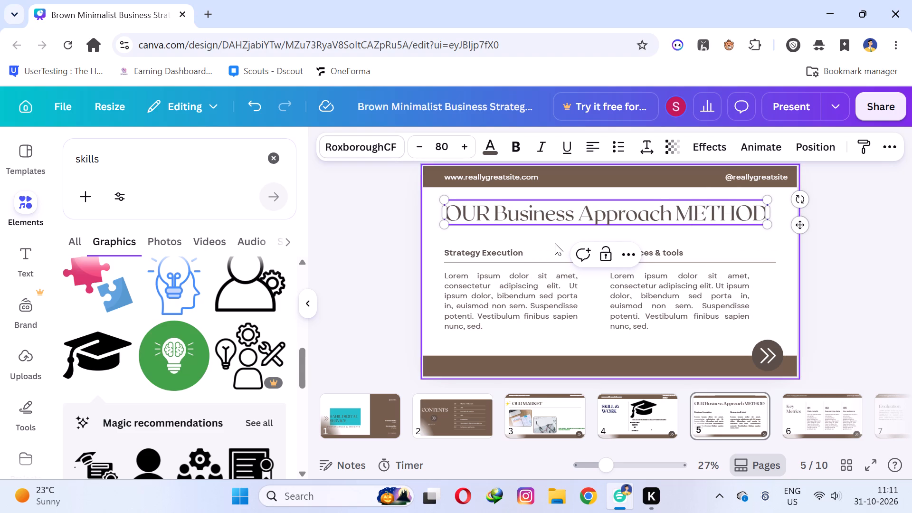
# Recolour slide 5's title with the navy from the Chalkboard Lesson palette.
pyautogui.click(576, 219)
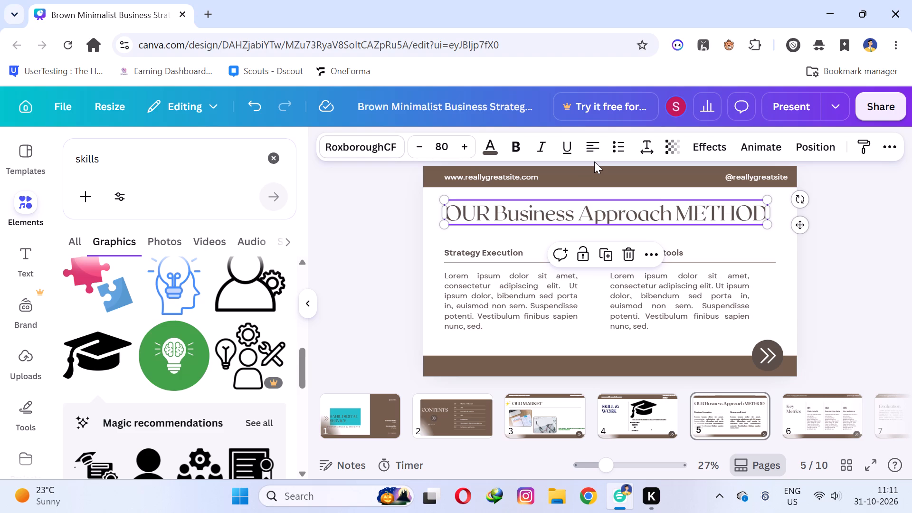
pyautogui.click(485, 147)
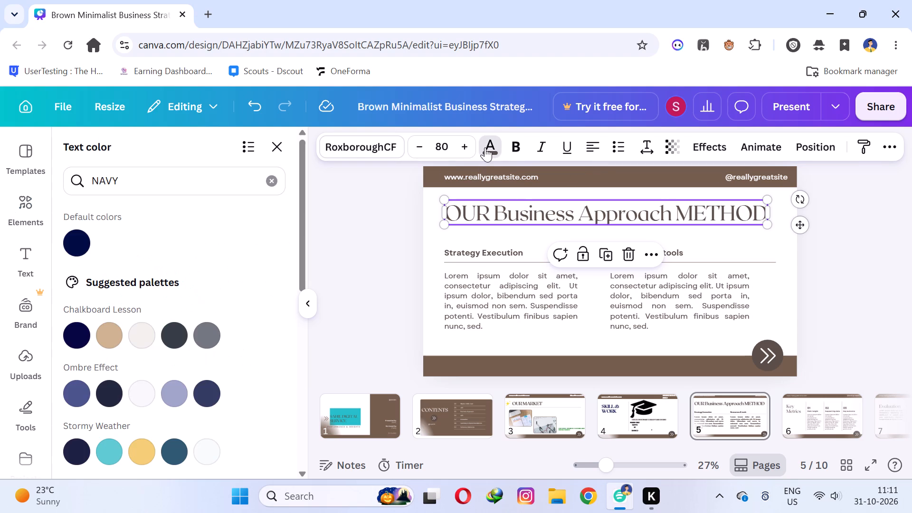
pyautogui.click(74, 336)
pyautogui.click(329, 235)
pyautogui.click(362, 234)
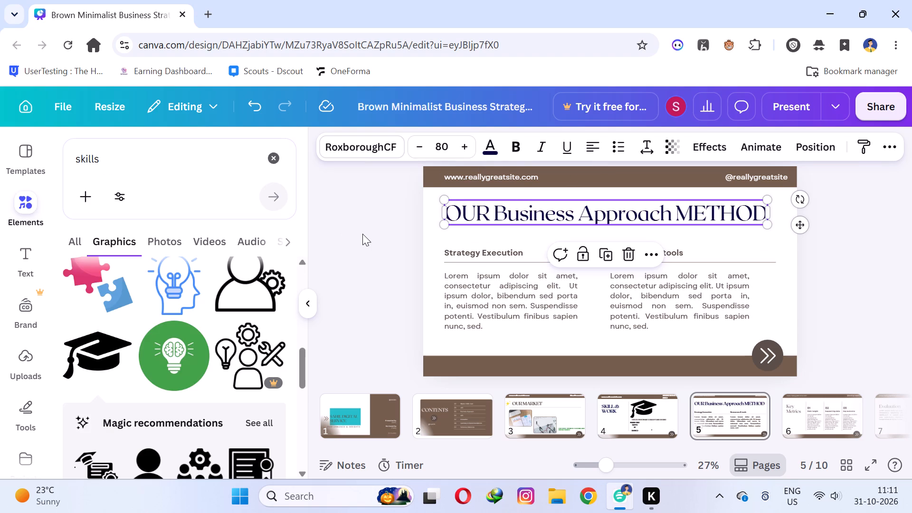
pyautogui.doubleClick(503, 175)
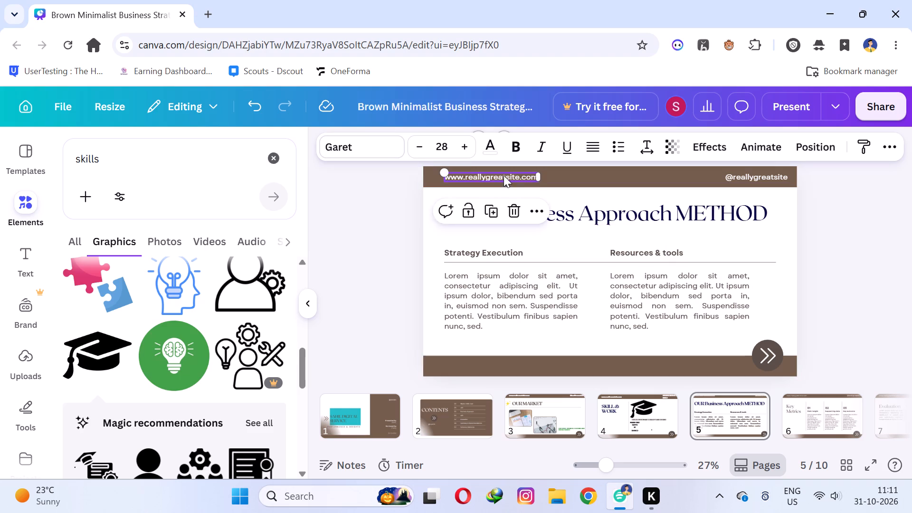
pyautogui.click(522, 173)
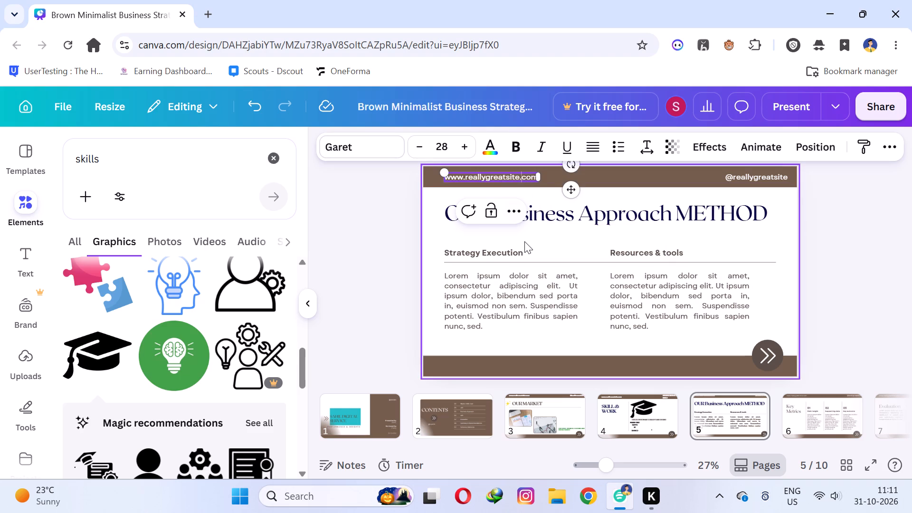
pyautogui.press('BackSpace')
pyautogui.press('BackSpace')
pyautogui.press('BackSpace')
pyautogui.press('BackSpace')
pyautogui.press('BackSpace')
pyautogui.press('BackSpace')
pyautogui.press('BackSpace')
pyautogui.press('BackSpace')
pyautogui.press('BackSpace')
pyautogui.press('BackSpace')
pyautogui.press('BackSpace')
pyautogui.press('BackSpace')
pyautogui.press('BackSpace')
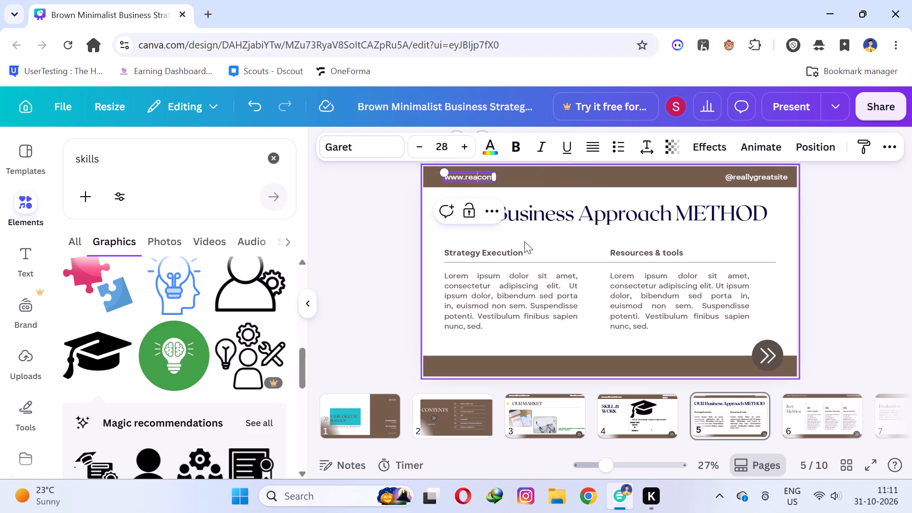
pyautogui.press('BackSpace')
pyautogui.press('BackSpace')
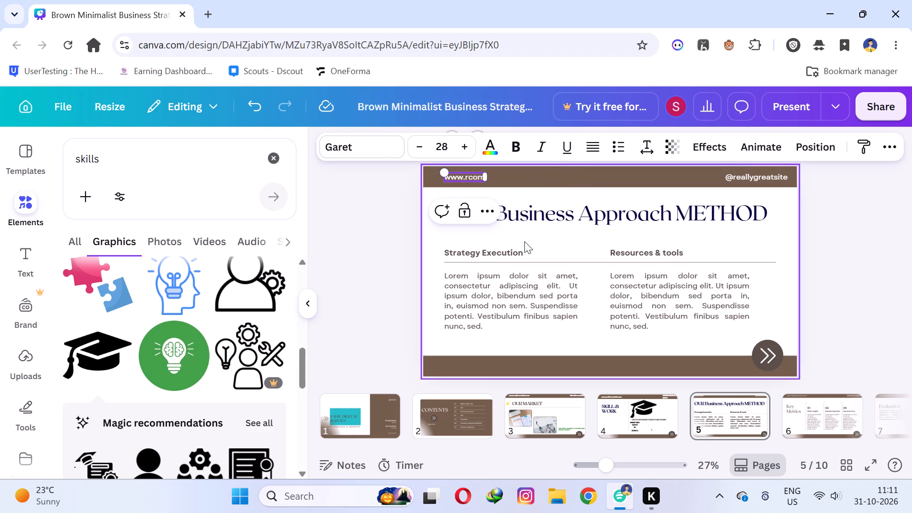
pyautogui.write('SAHIL')
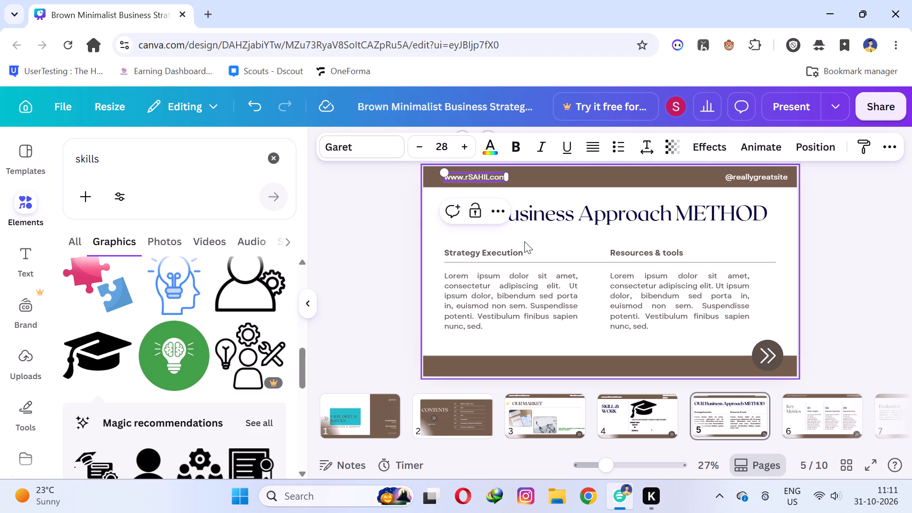
pyautogui.write('DIG')
pyautogui.write('ITA')
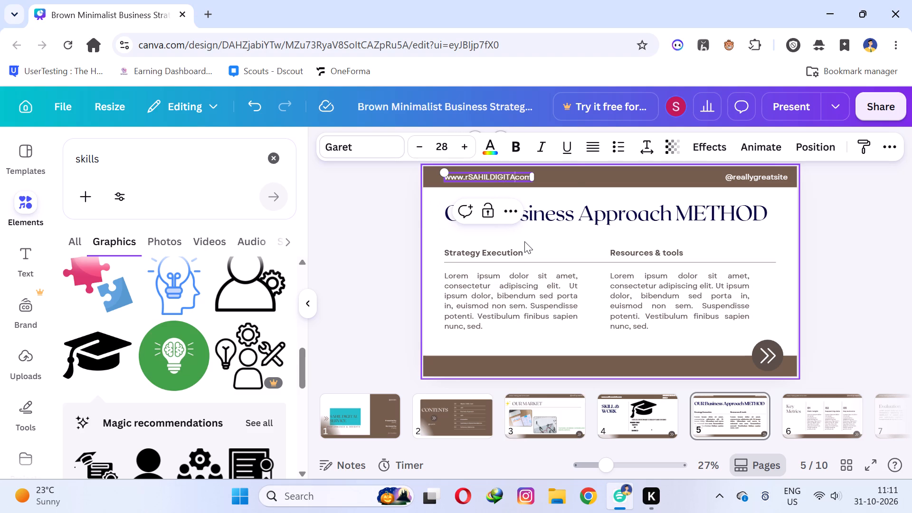
pyautogui.press('l')
pyautogui.press('.')
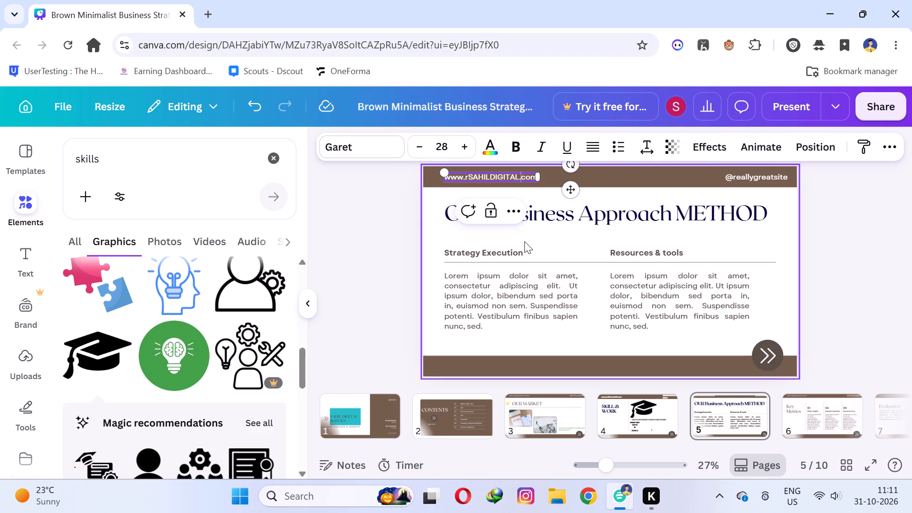
pyautogui.click(593, 171)
# Switch the website address in slide 5's header to all uppercase.
pyautogui.click(486, 172)
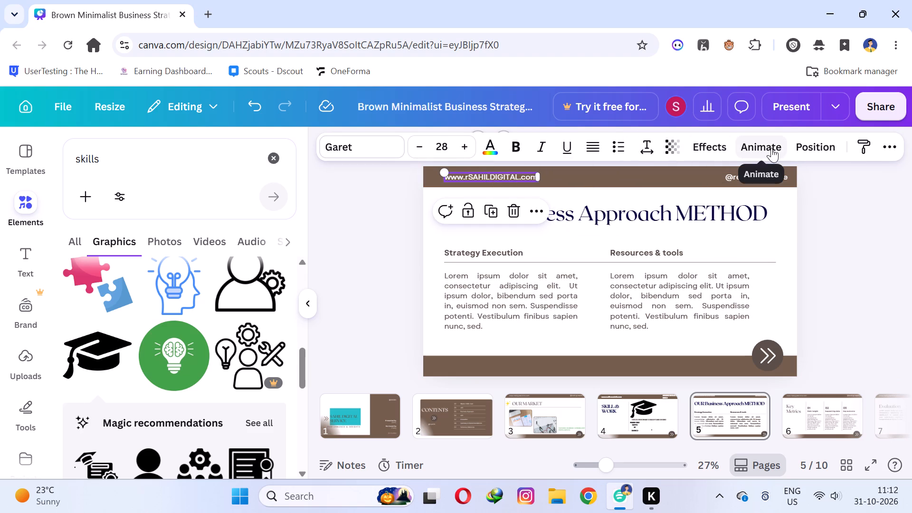
pyautogui.click(879, 140)
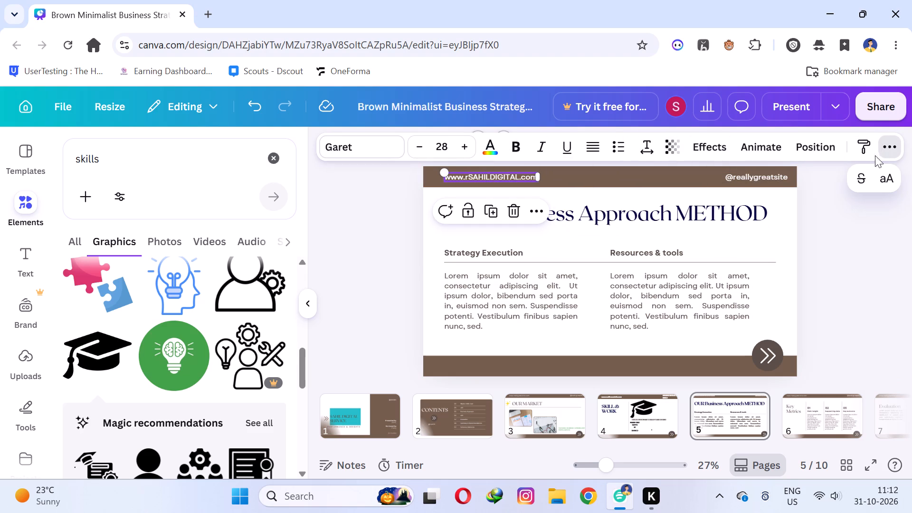
pyautogui.click(886, 179)
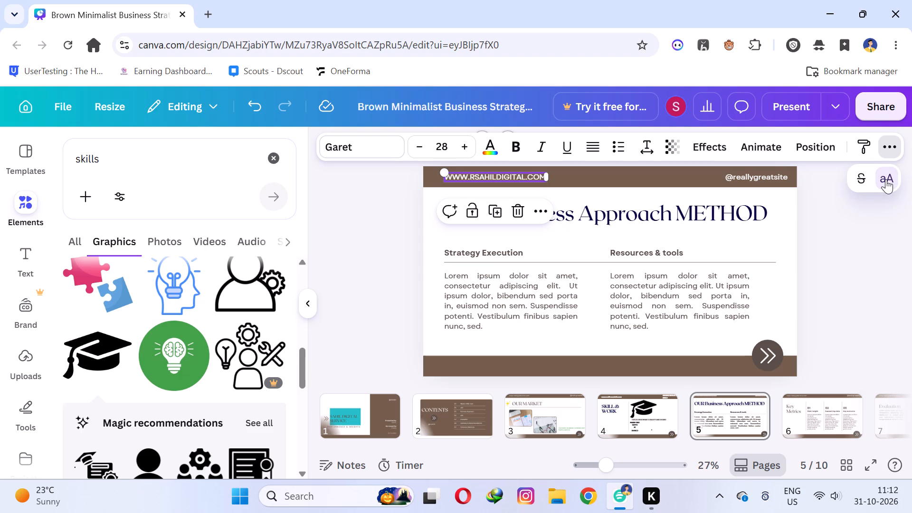
pyautogui.click(899, 267)
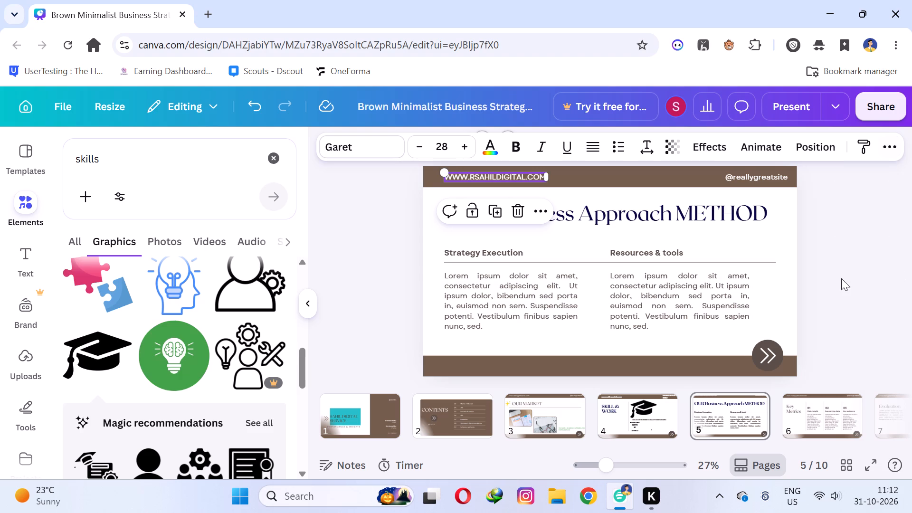
pyautogui.click(864, 244)
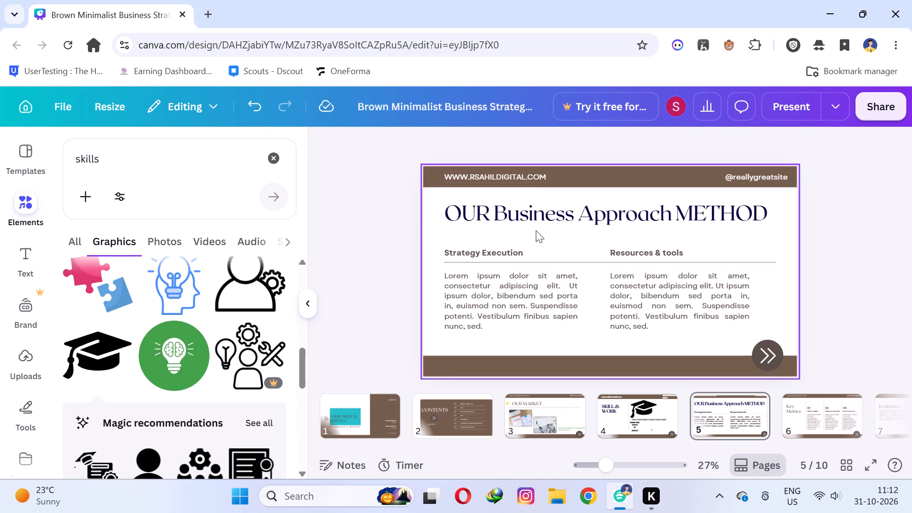
# Switch slide 5's title "OUR Business Approach METHOD" to all uppercase.
pyautogui.click(456, 214)
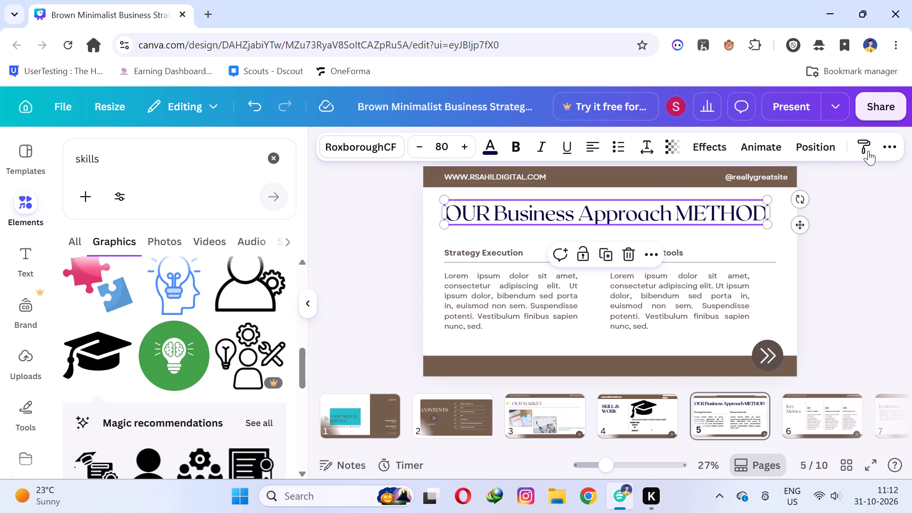
pyautogui.click(893, 147)
pyautogui.click(888, 179)
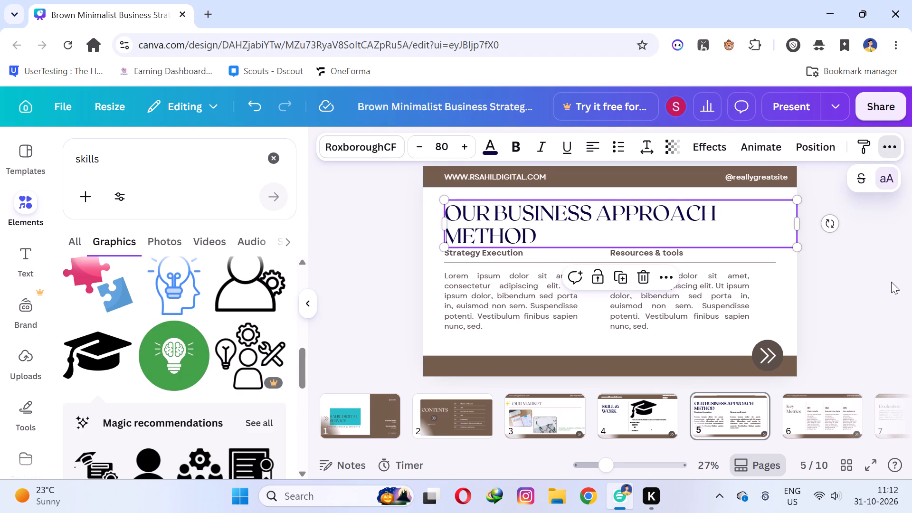
pyautogui.click(891, 282)
pyautogui.click(363, 225)
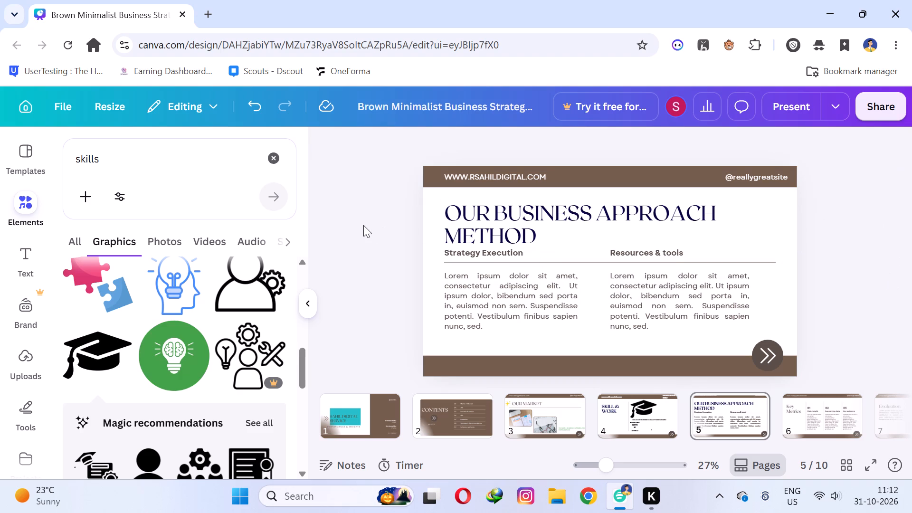
# Apply the Clarify text animation to slide 5's title.
pyautogui.click(494, 227)
pyautogui.click(755, 142)
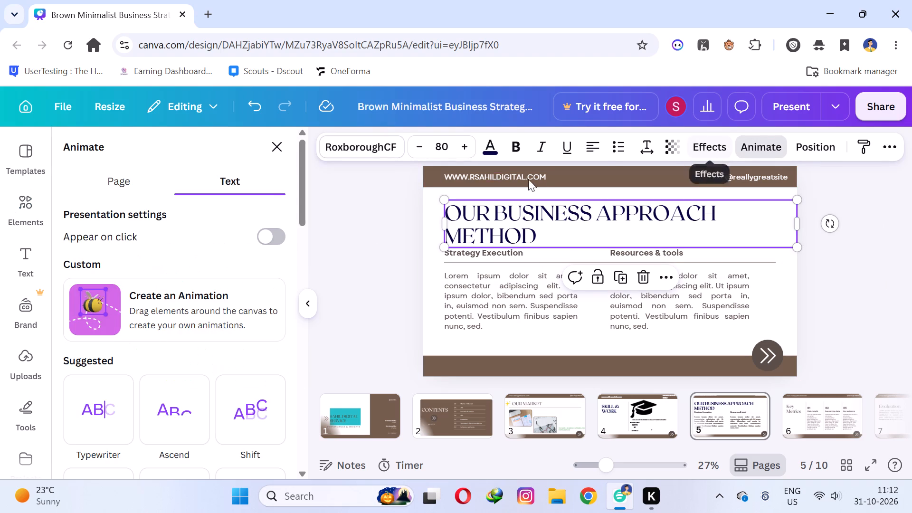
pyautogui.scroll(-4, 250, 179)
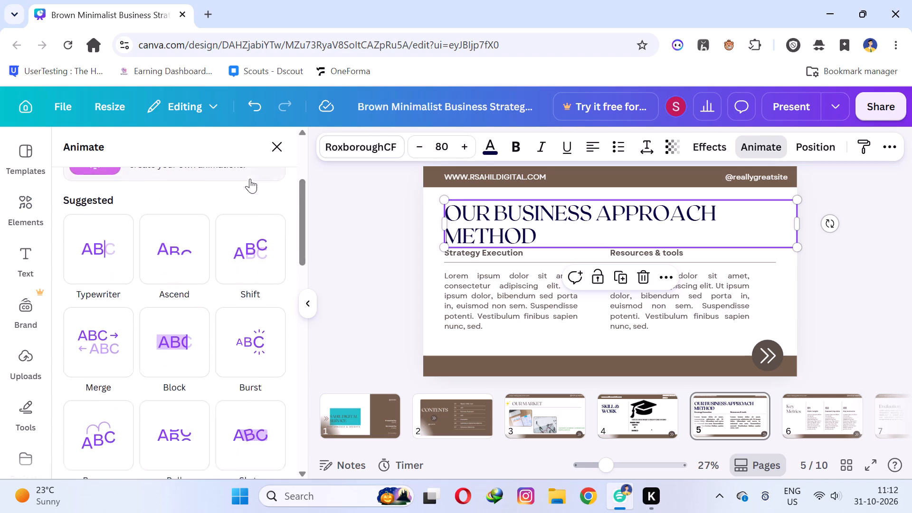
pyautogui.scroll(1, 381, 312)
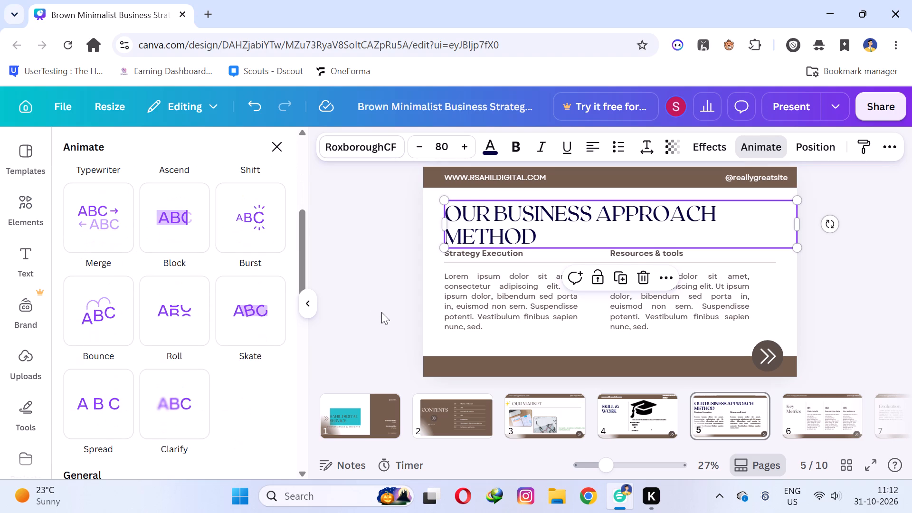
pyautogui.click(176, 412)
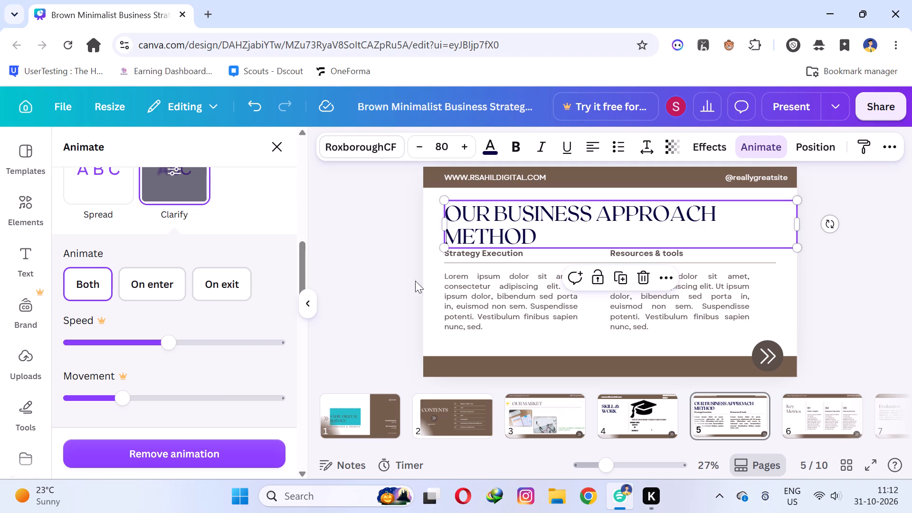
pyautogui.click(399, 246)
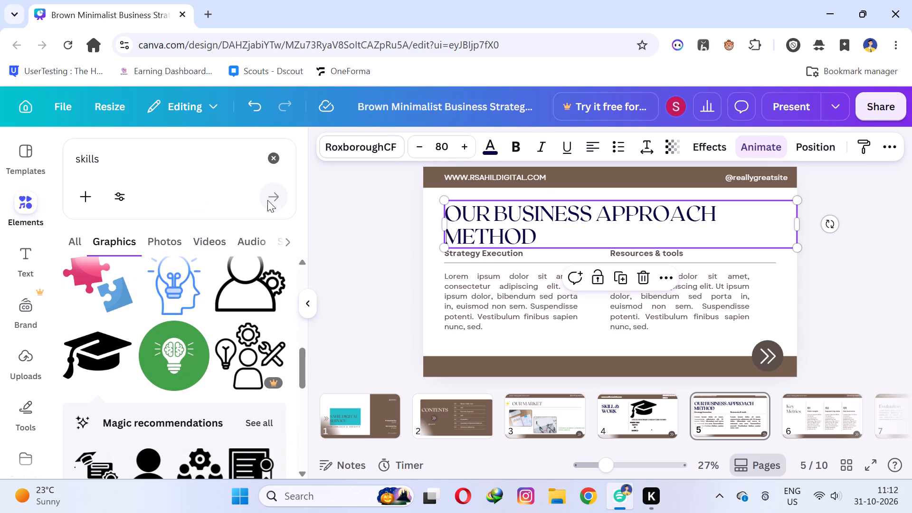
# Clear the "skills" search from the elements library.
pyautogui.click(273, 159)
pyautogui.click(333, 227)
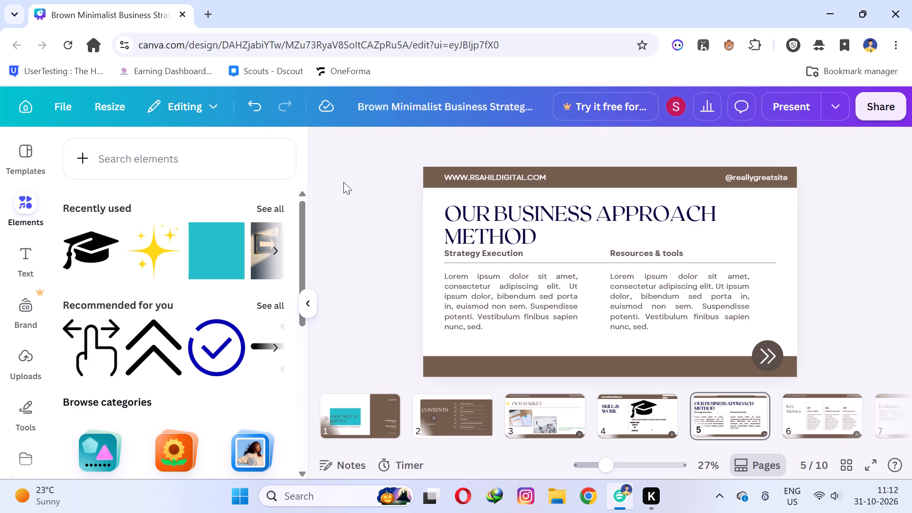
# Delete the placeholder paragraph under slide 5's Strategy Execution heading.
pyautogui.click(480, 288)
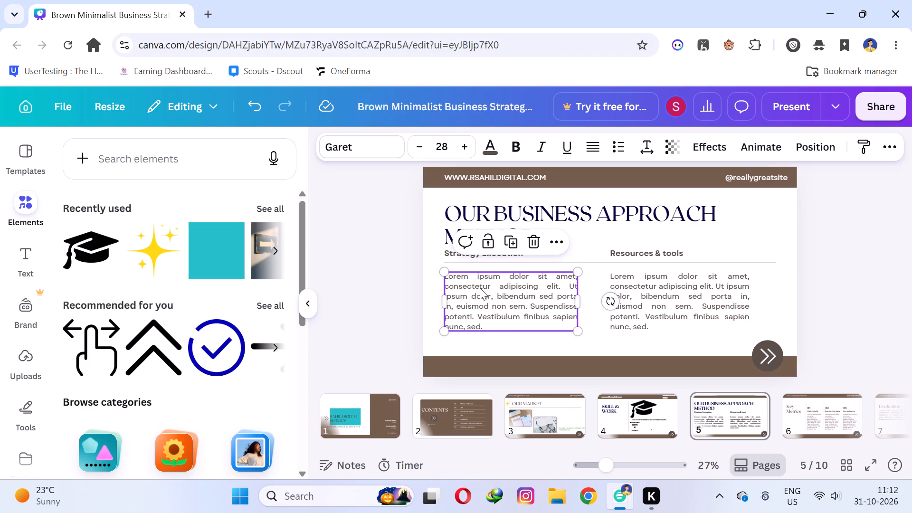
pyautogui.press('Delete')
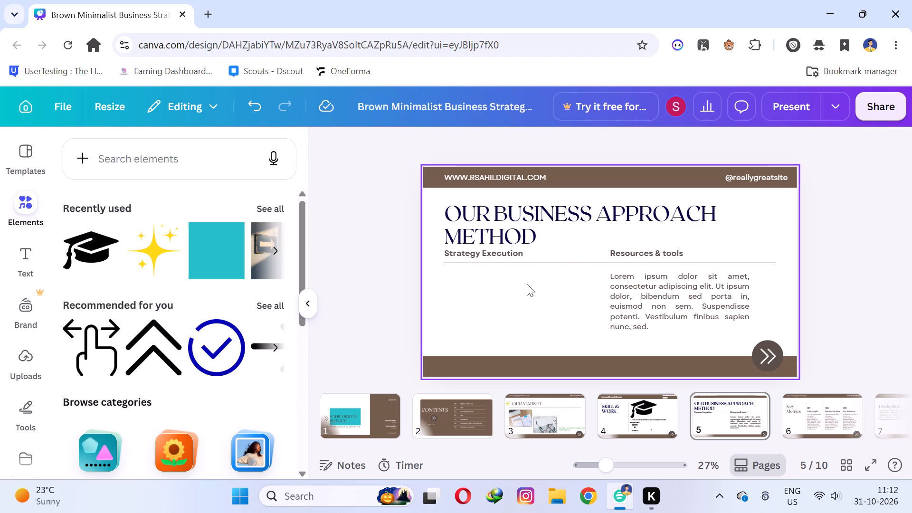
# Search the elements library for "CHART" and add a bar chart to slide 5.
pyautogui.click(170, 169)
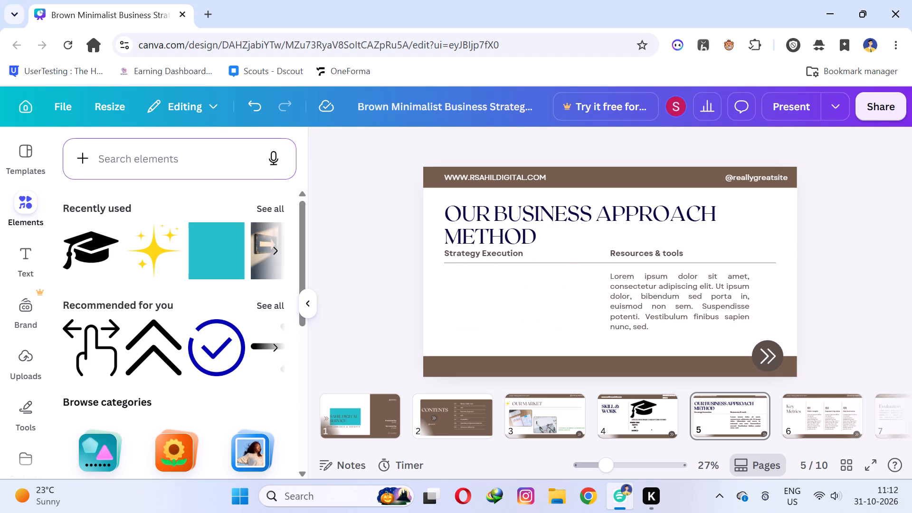
pyautogui.click(165, 164)
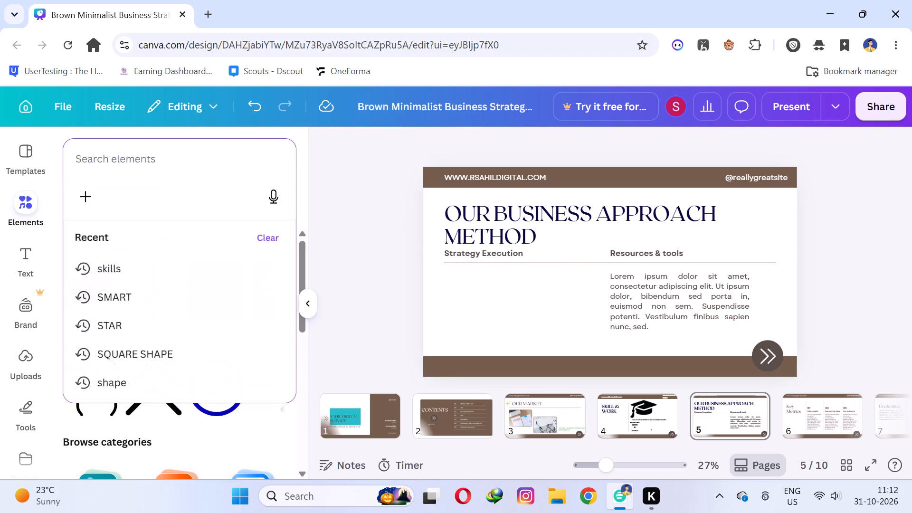
pyautogui.write('CHART')
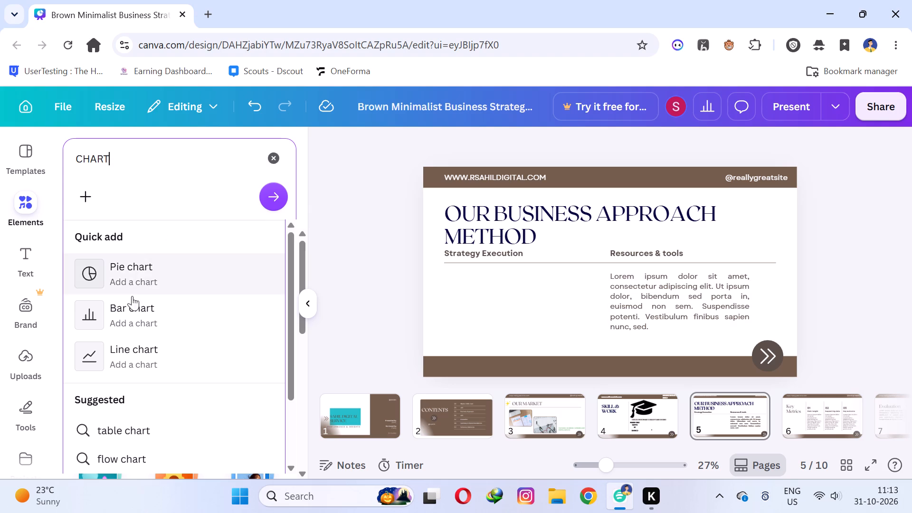
pyautogui.scroll(-1, 131, 326)
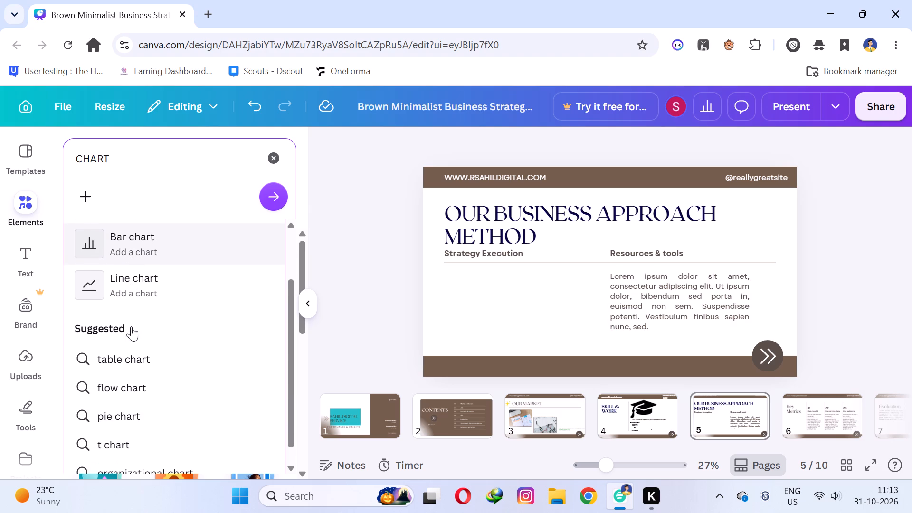
pyautogui.click(138, 248)
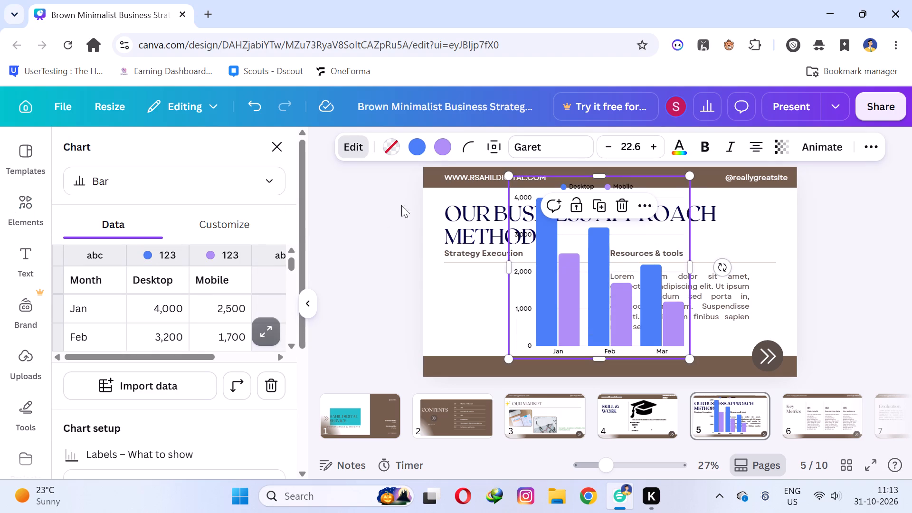
# Shrink the bar chart to about 480 px wide and place it below slide 5's Strategy Execution heading.
pyautogui.moveTo(512, 178); pyautogui.dragTo(573, 249)
pyautogui.moveTo(617, 323); pyautogui.dragTo(480, 322)
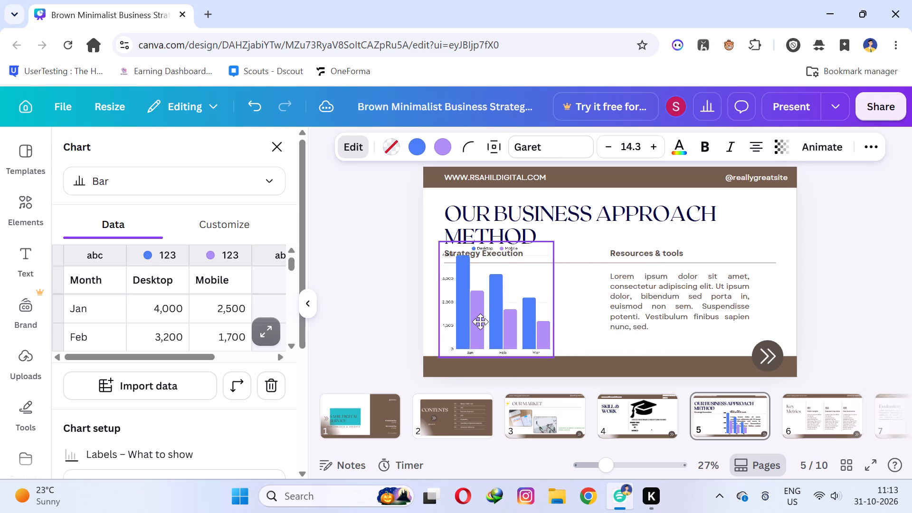
pyautogui.moveTo(480, 322); pyautogui.dragTo(471, 322)
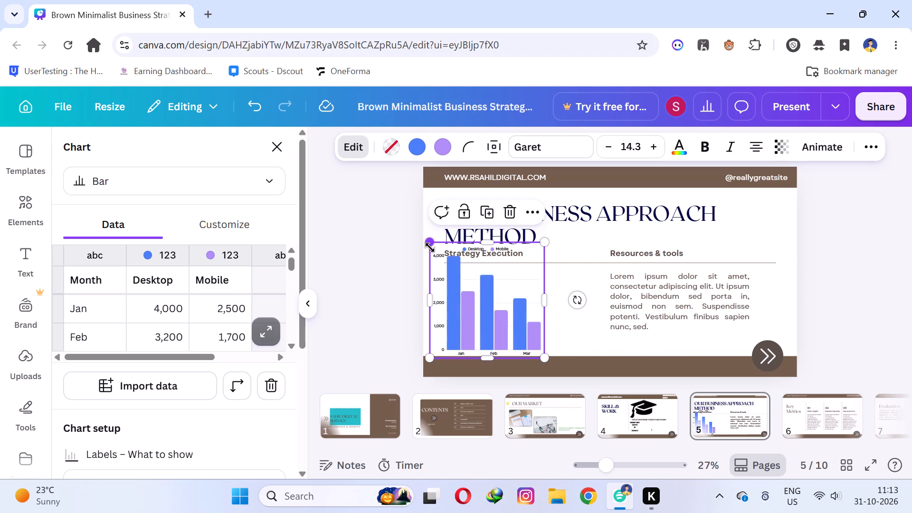
pyautogui.moveTo(430, 247); pyautogui.dragTo(437, 279)
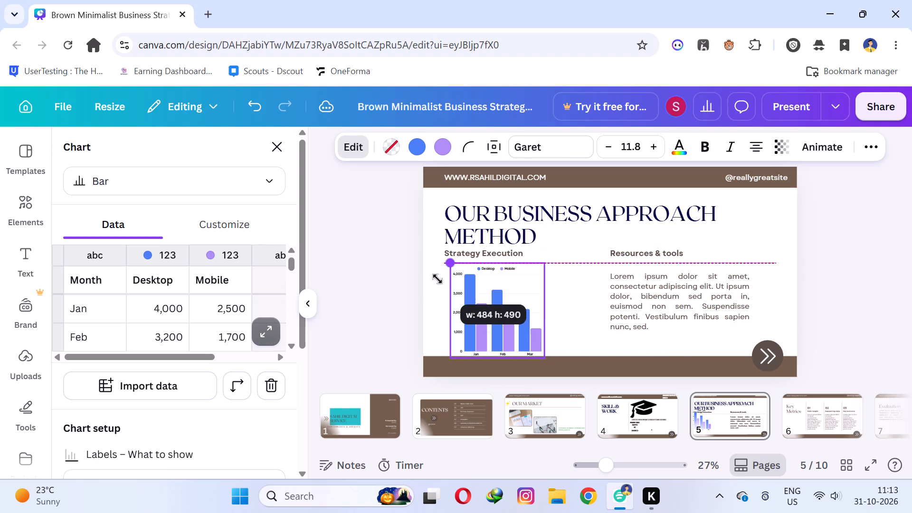
pyautogui.moveTo(437, 279); pyautogui.dragTo(437, 283)
pyautogui.click(560, 279)
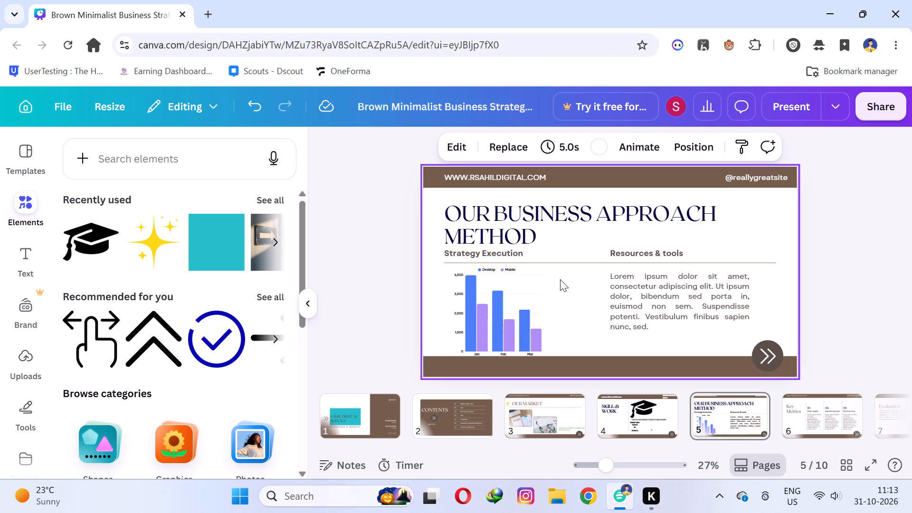
# Delete the brown bar along slide 5's bottom edge.
pyautogui.click(569, 361)
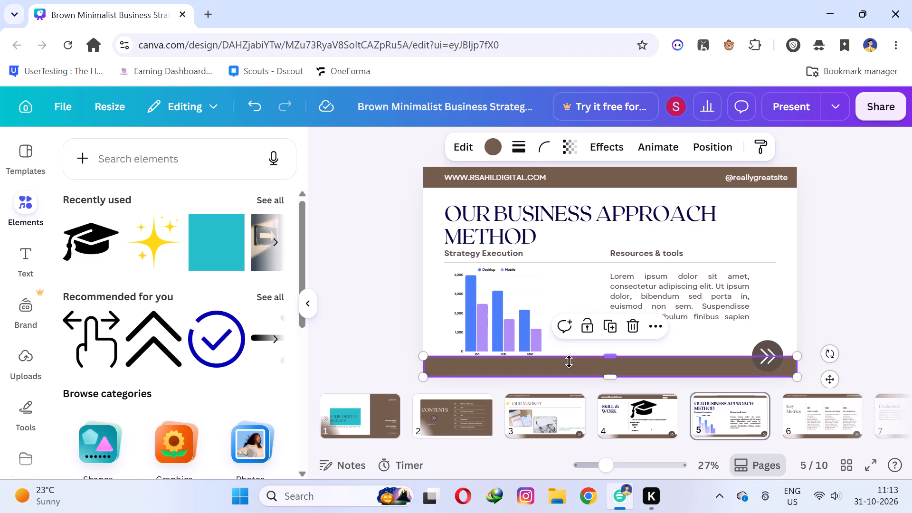
pyautogui.press('Delete')
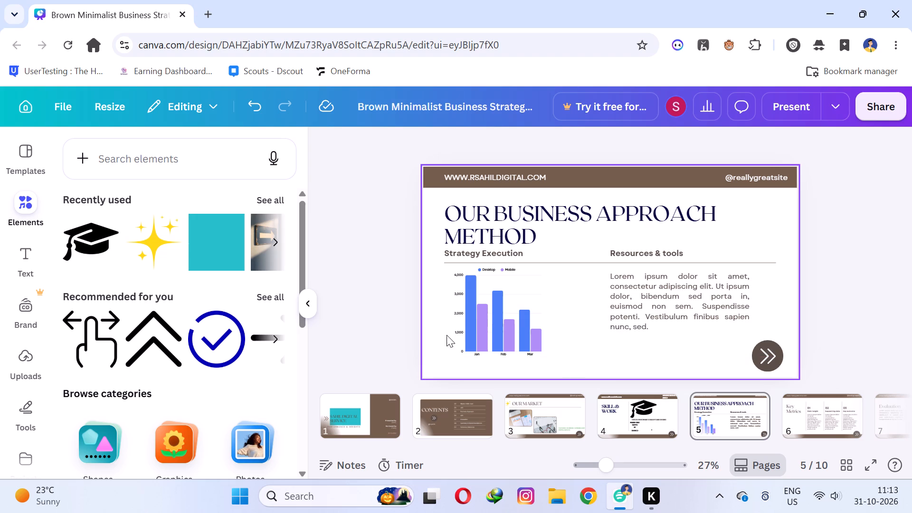
# Enlarge the bar chart to about 547 by 553 and settle it against slide 5's lower-left corner, under Strategy Execution.
pyautogui.moveTo(471, 310); pyautogui.dragTo(465, 311)
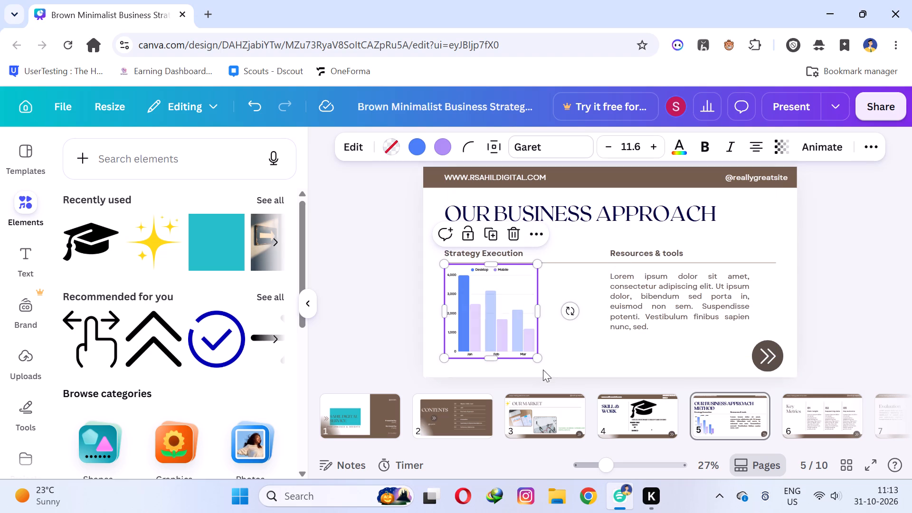
pyautogui.moveTo(539, 357); pyautogui.dragTo(552, 372)
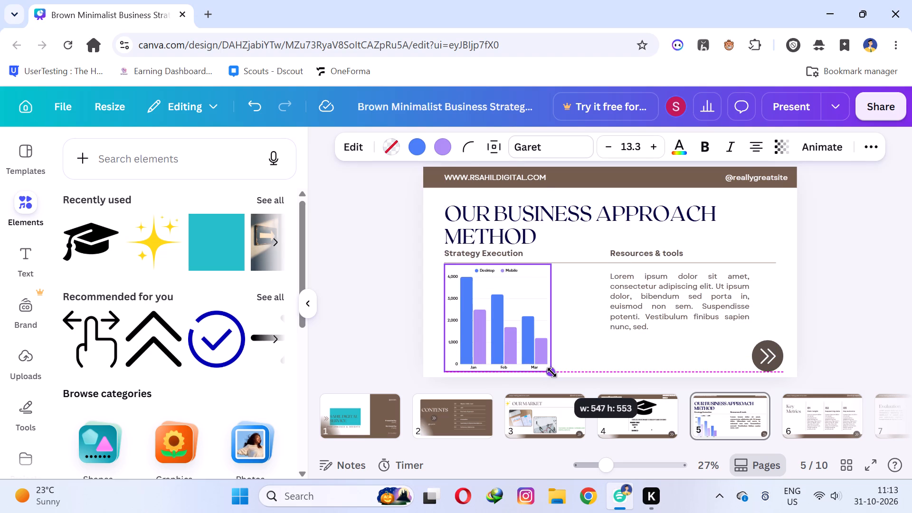
pyautogui.moveTo(552, 372); pyautogui.dragTo(553, 375)
pyautogui.click(597, 359)
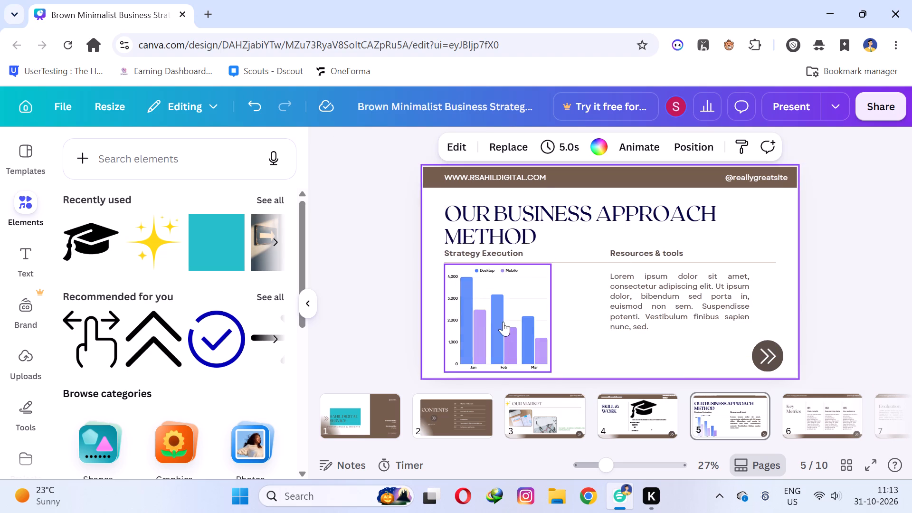
pyautogui.moveTo(503, 322); pyautogui.dragTo(495, 327)
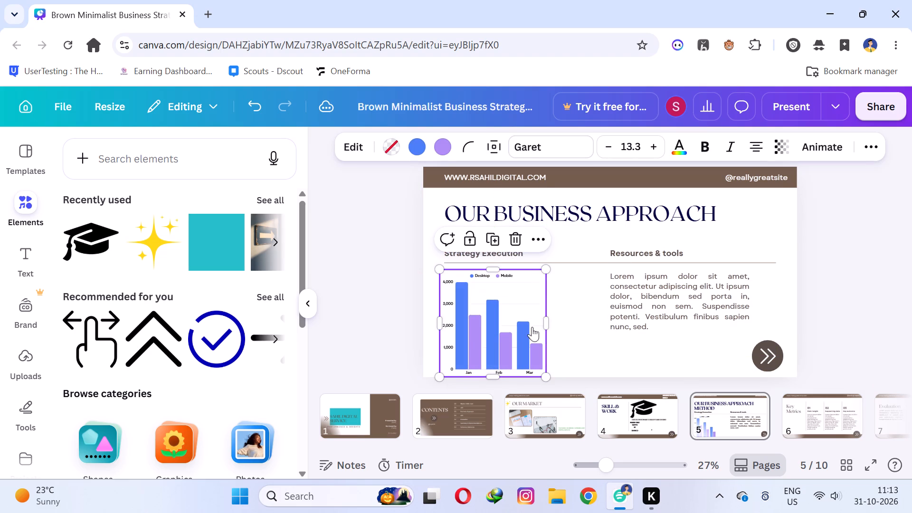
pyautogui.click(584, 327)
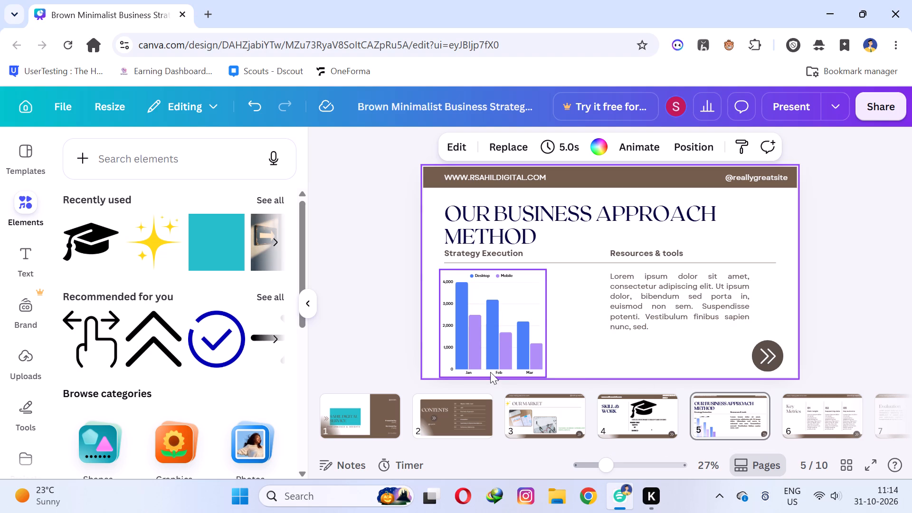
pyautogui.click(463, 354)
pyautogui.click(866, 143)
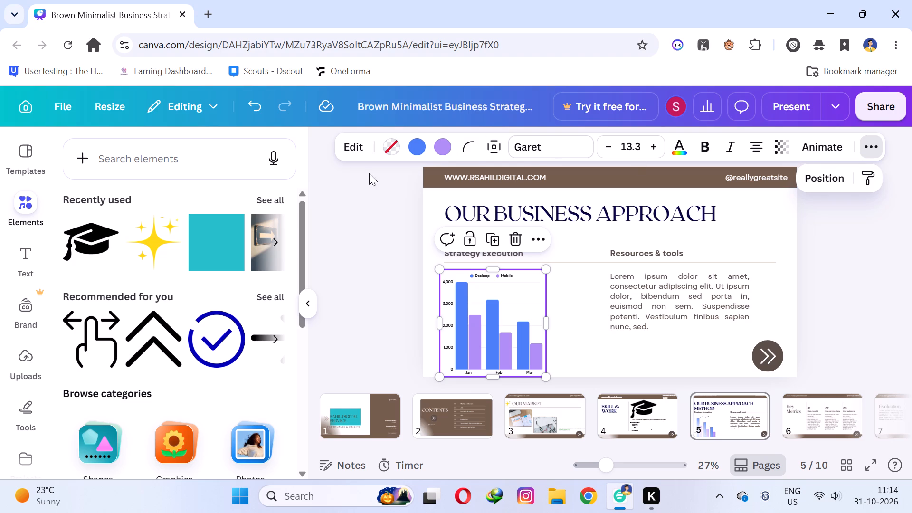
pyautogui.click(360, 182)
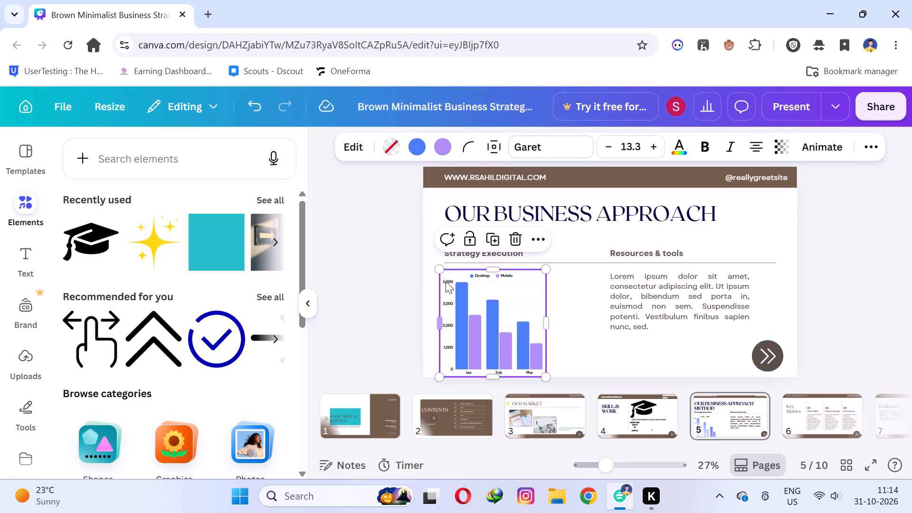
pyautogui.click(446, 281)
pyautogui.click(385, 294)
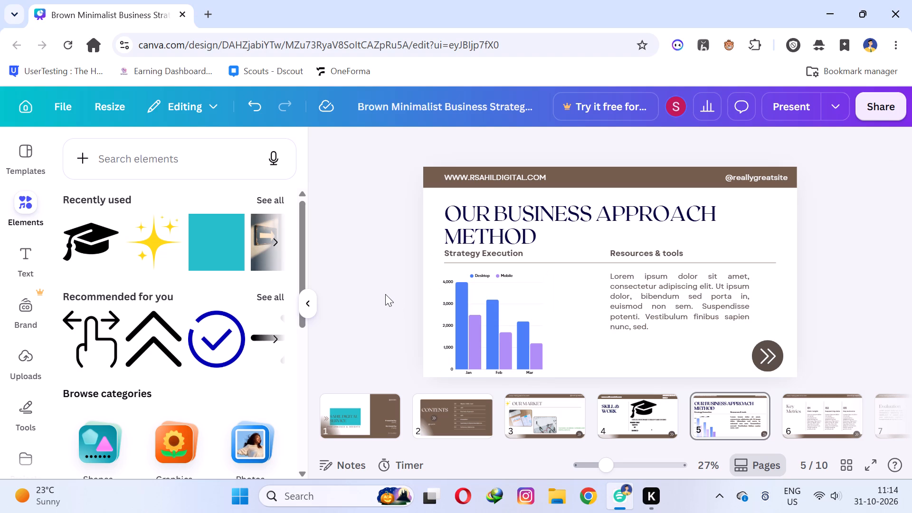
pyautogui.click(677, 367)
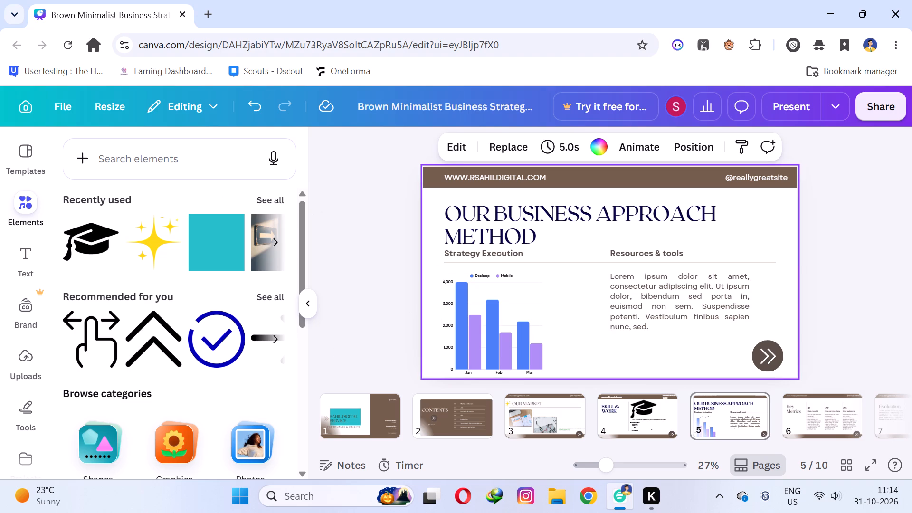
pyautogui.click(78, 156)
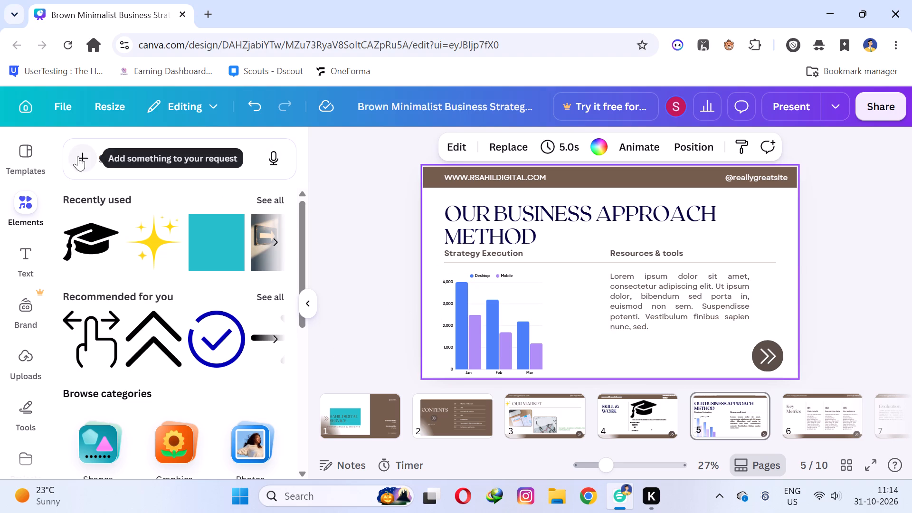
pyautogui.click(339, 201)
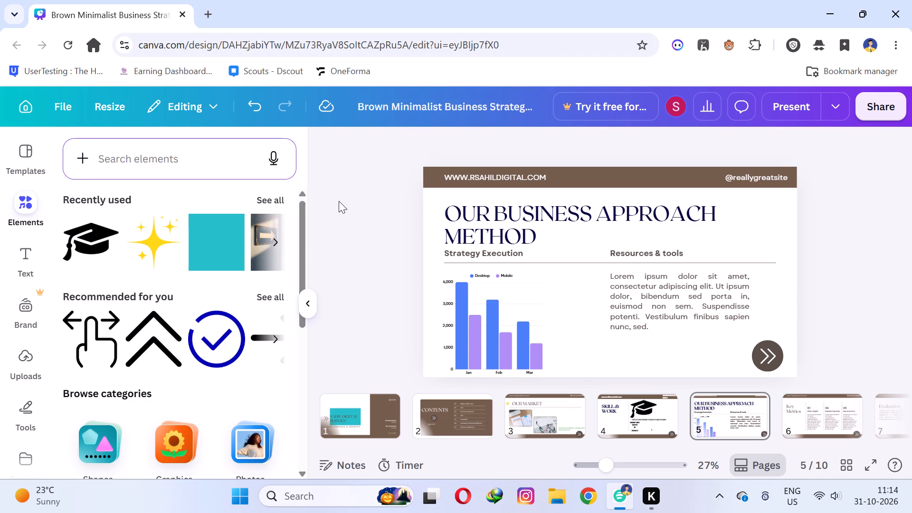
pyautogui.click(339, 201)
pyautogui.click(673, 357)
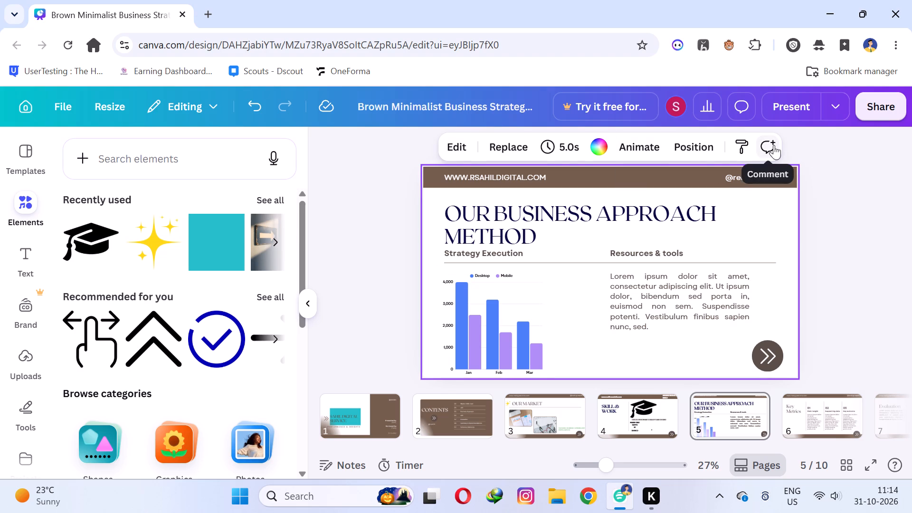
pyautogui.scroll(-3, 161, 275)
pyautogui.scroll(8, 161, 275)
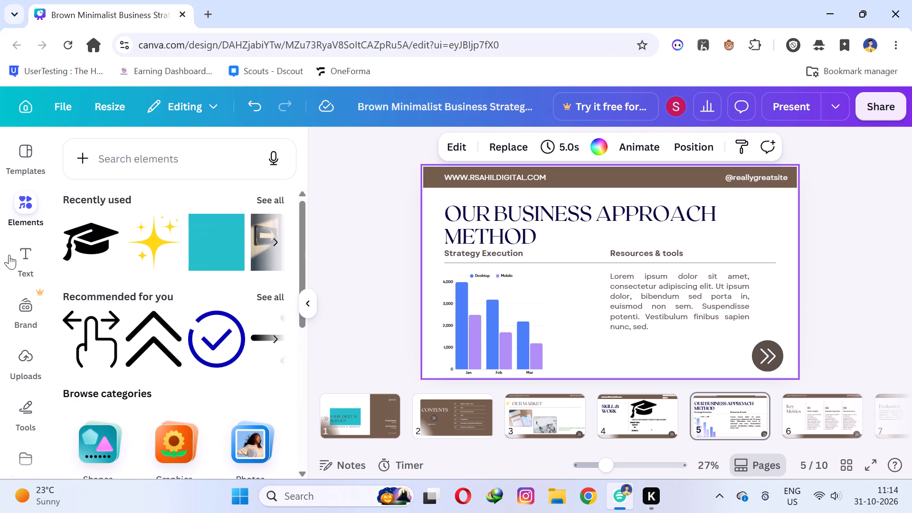
# Add a text box to slide 5, enlarged to about size 43.5, reading "CONTACT" followed by the contact number.
pyautogui.click(19, 254)
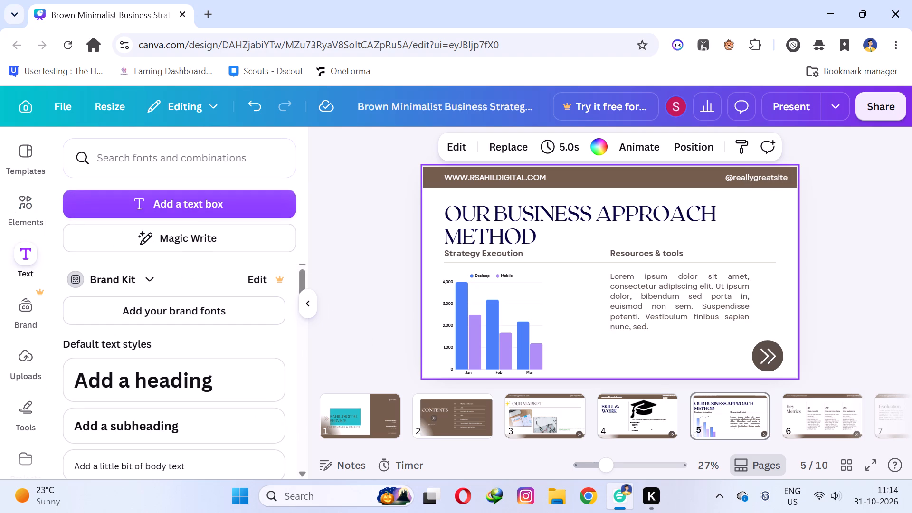
pyautogui.click(184, 199)
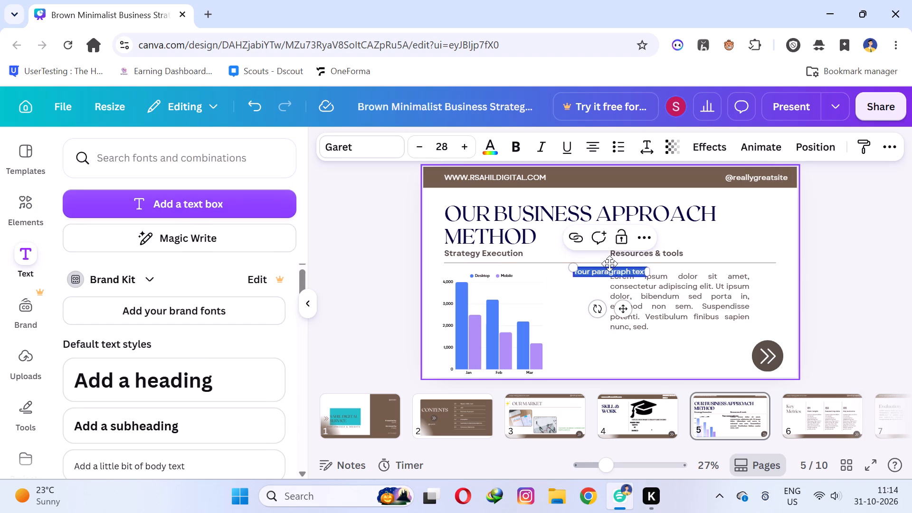
pyautogui.moveTo(609, 271); pyautogui.dragTo(644, 360)
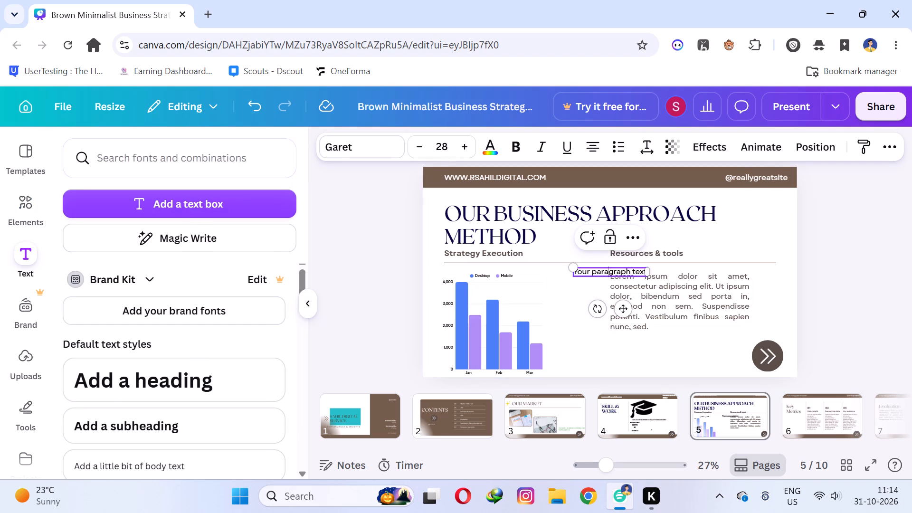
pyautogui.moveTo(576, 267); pyautogui.dragTo(631, 325)
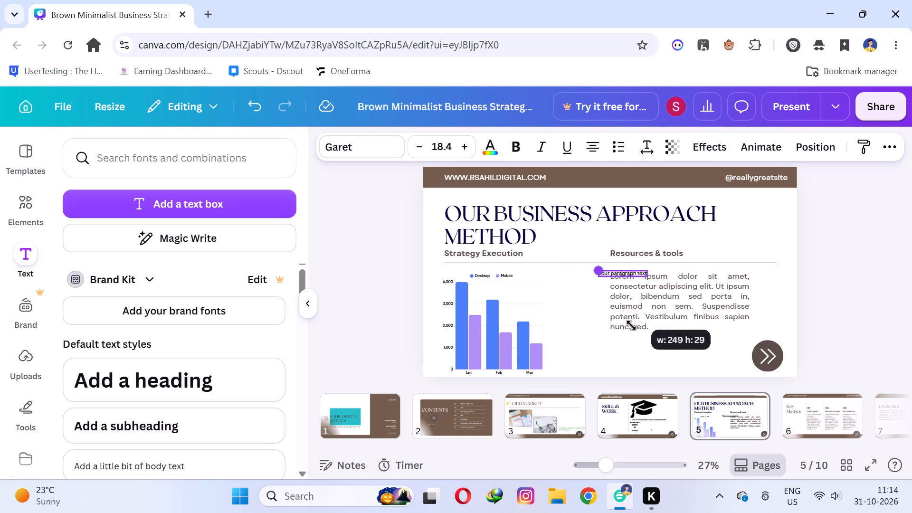
pyautogui.moveTo(631, 325); pyautogui.dragTo(614, 317)
pyautogui.moveTo(601, 272); pyautogui.dragTo(535, 268)
pyautogui.tripleClick(561, 268)
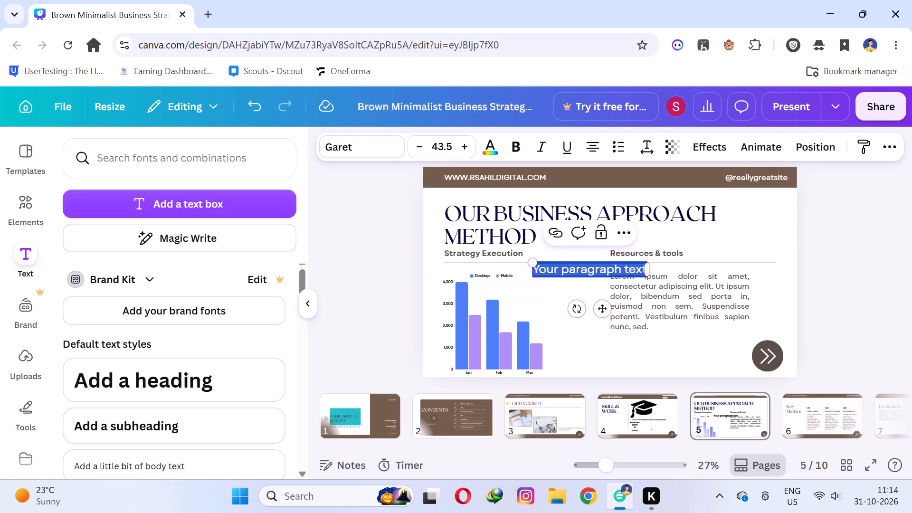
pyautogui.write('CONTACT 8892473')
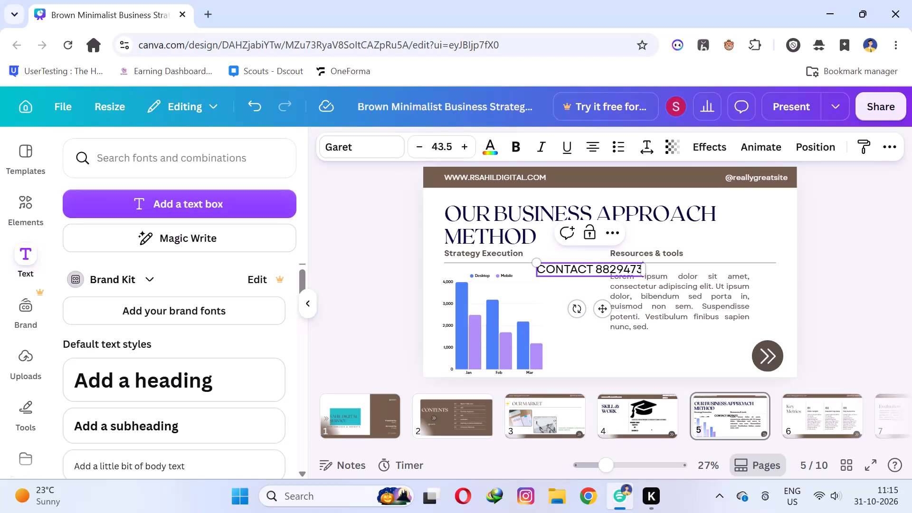
pyautogui.click(658, 351)
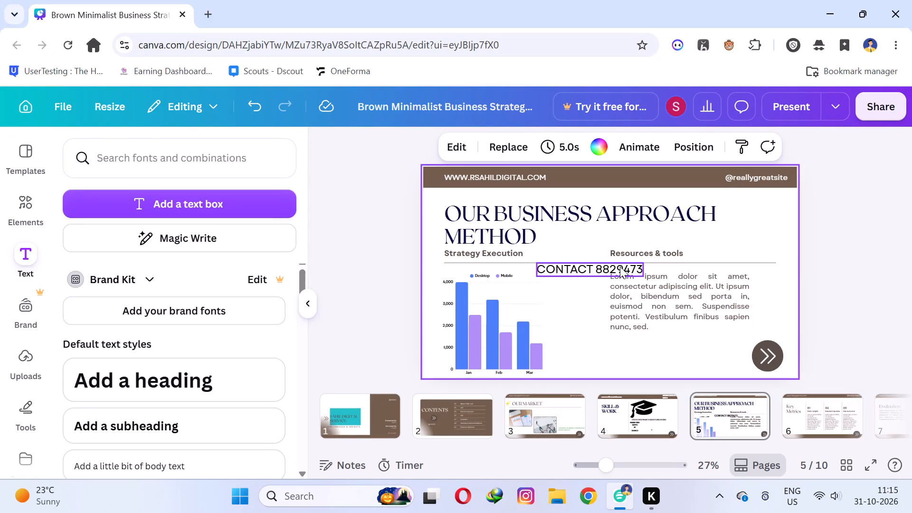
# Move the contact line to slide 5's bottom edge, below the Resources & tools paragraph.
pyautogui.moveTo(620, 266); pyautogui.dragTo(674, 362)
pyautogui.click(863, 274)
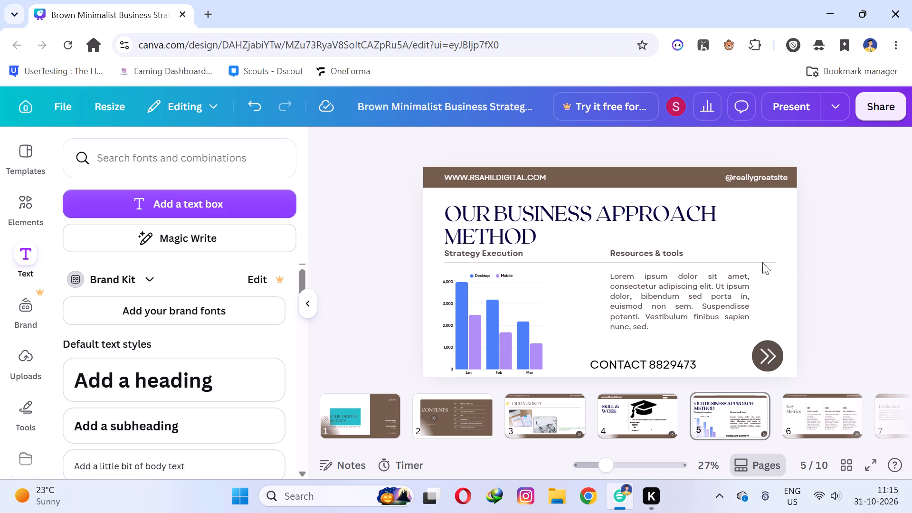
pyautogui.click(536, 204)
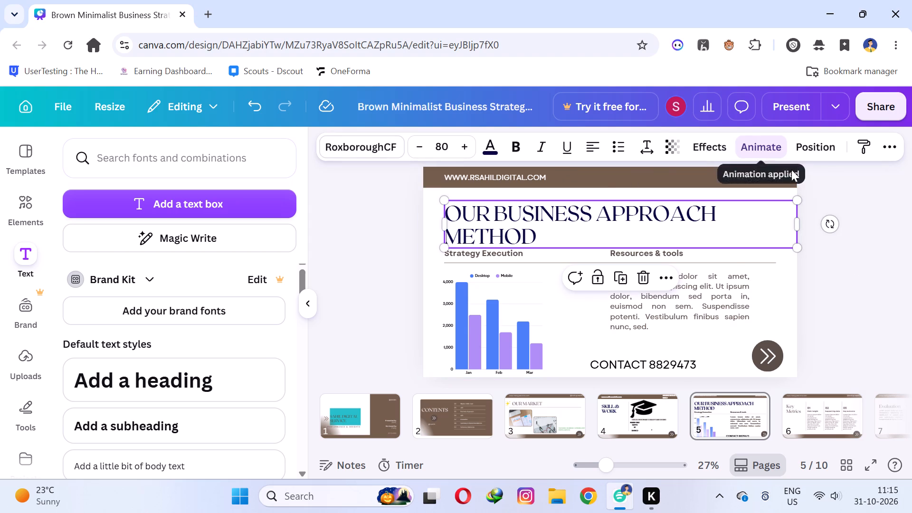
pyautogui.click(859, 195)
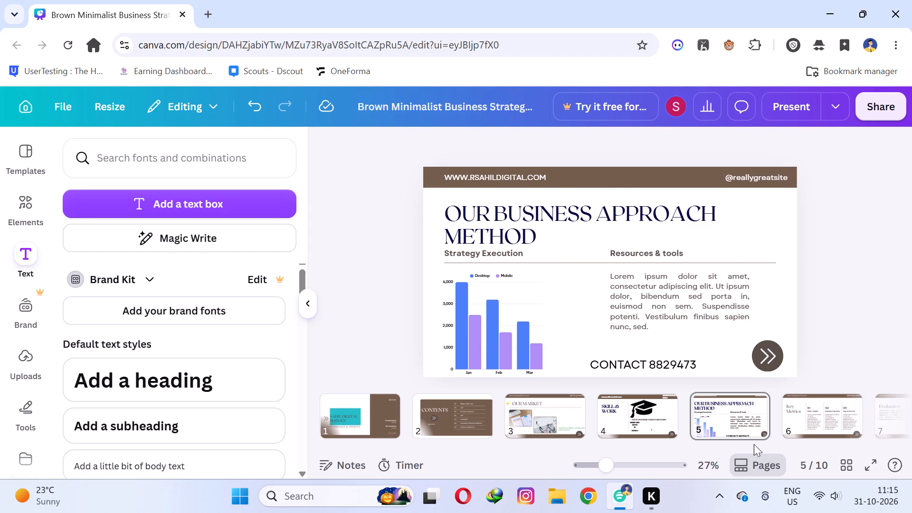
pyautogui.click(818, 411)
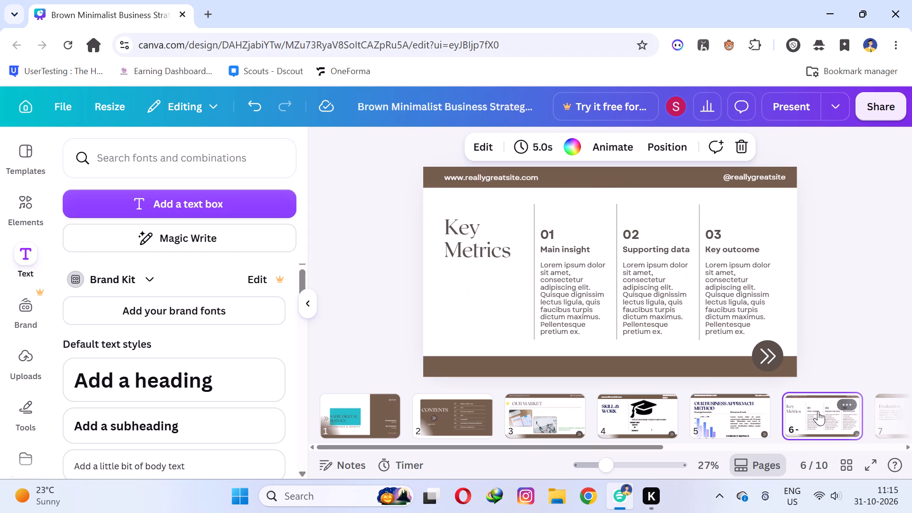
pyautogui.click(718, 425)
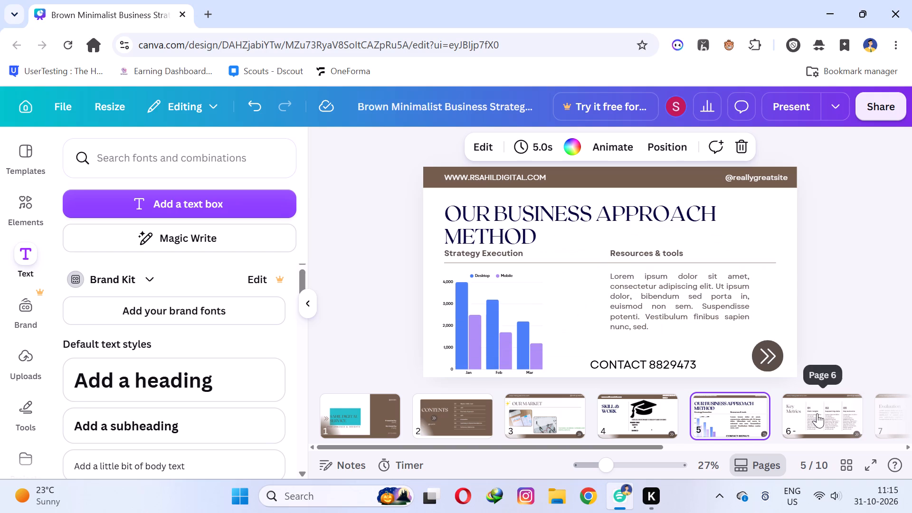
# On slide 6, enlarge the number 01 to font size 70 and raise it clear of the Main insight heading.
pyautogui.click(821, 412)
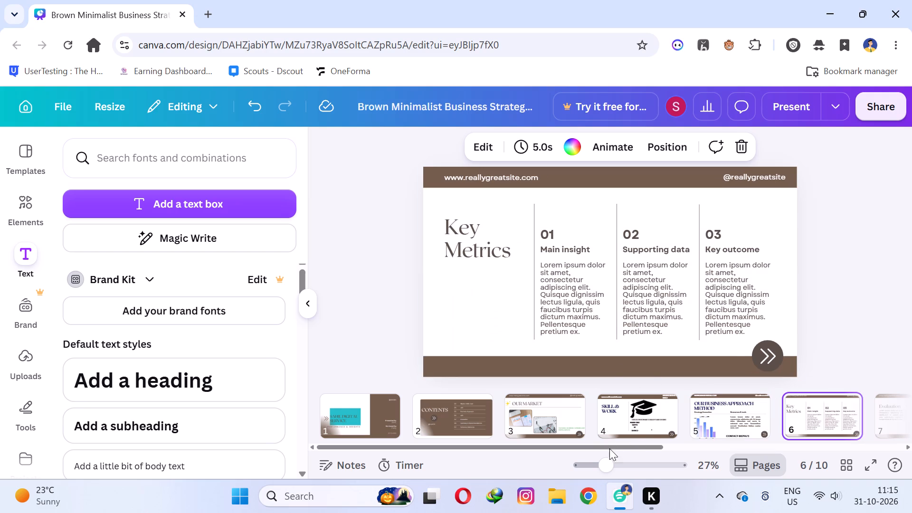
pyautogui.moveTo(597, 447); pyautogui.dragTo(695, 451)
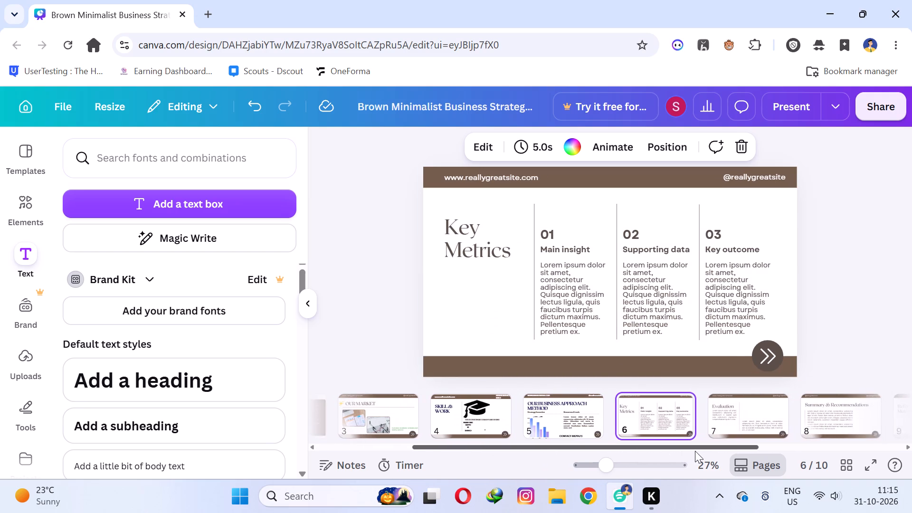
pyautogui.moveTo(695, 451); pyautogui.dragTo(717, 451)
pyautogui.click(848, 263)
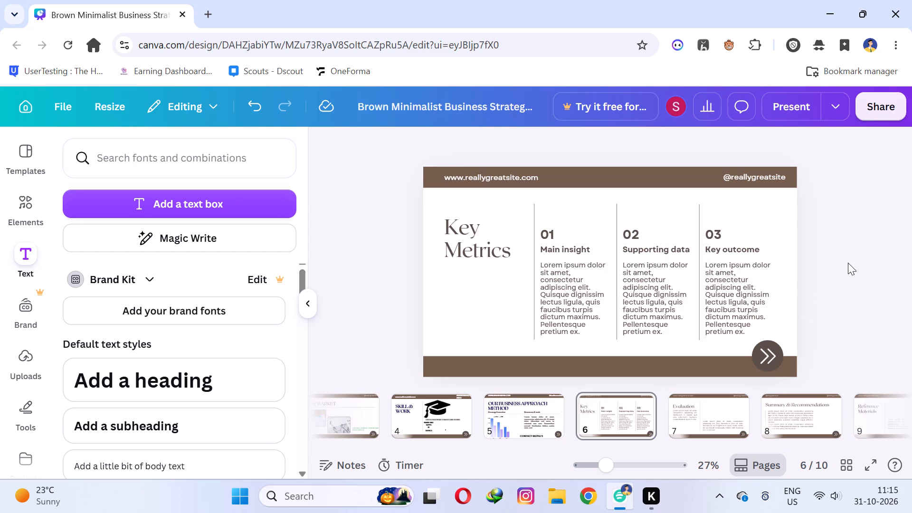
pyautogui.click(545, 236)
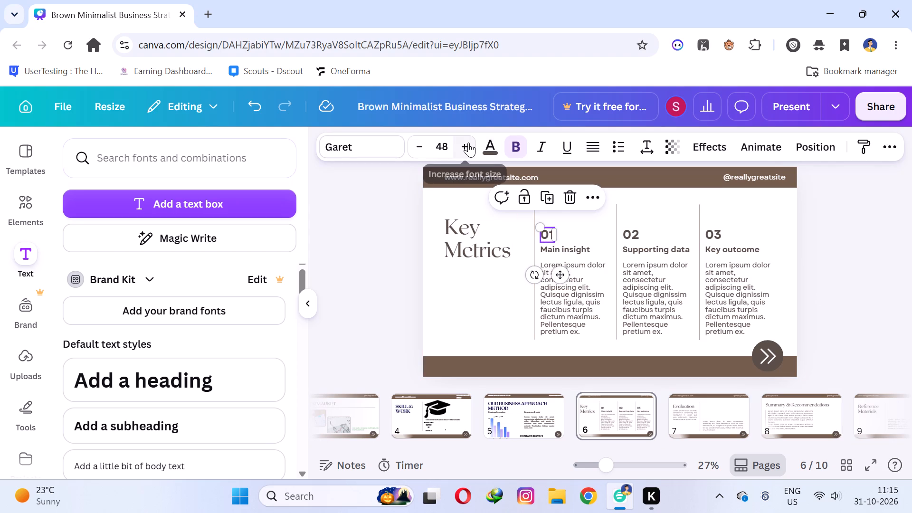
pyautogui.click(468, 142)
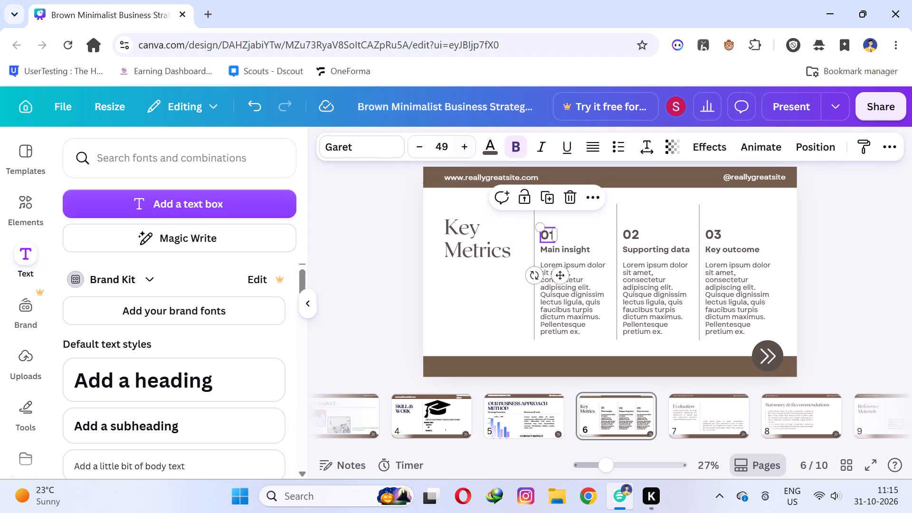
pyautogui.click(425, 146)
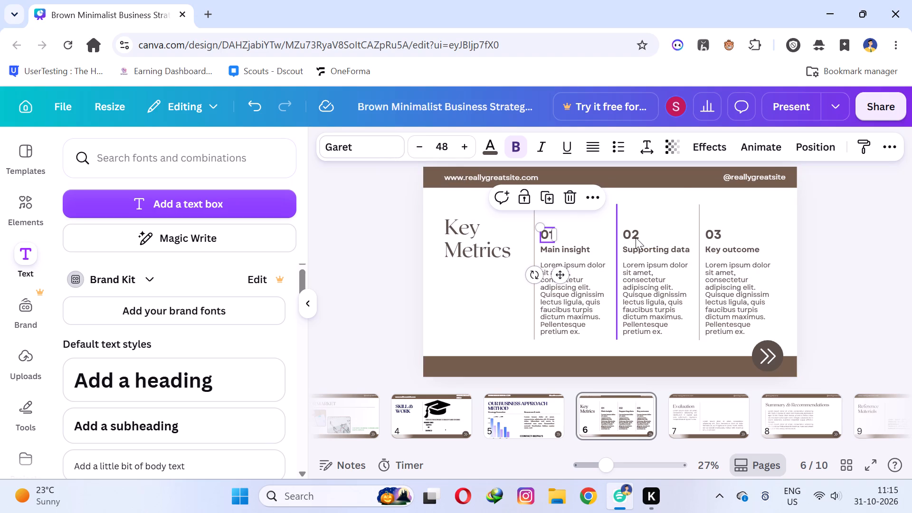
pyautogui.click(636, 237)
pyautogui.click(551, 233)
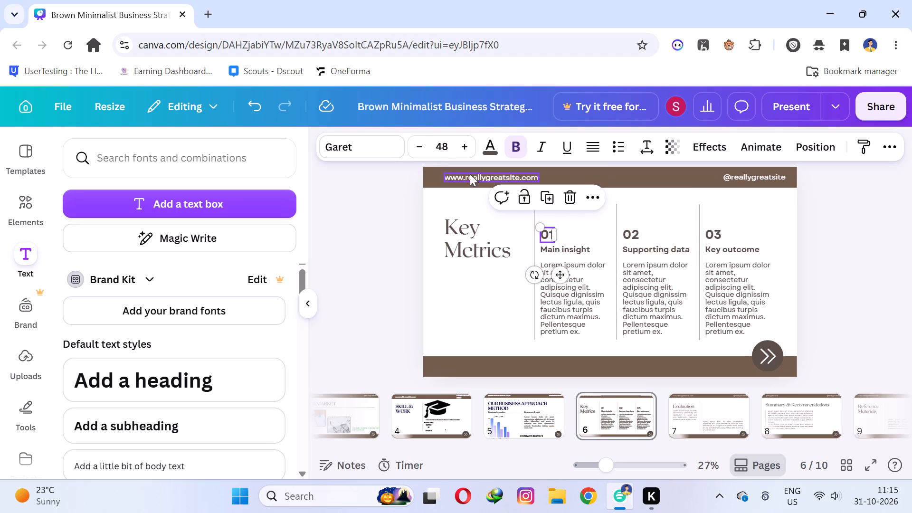
pyautogui.moveTo(447, 144); pyautogui.dragTo(440, 144)
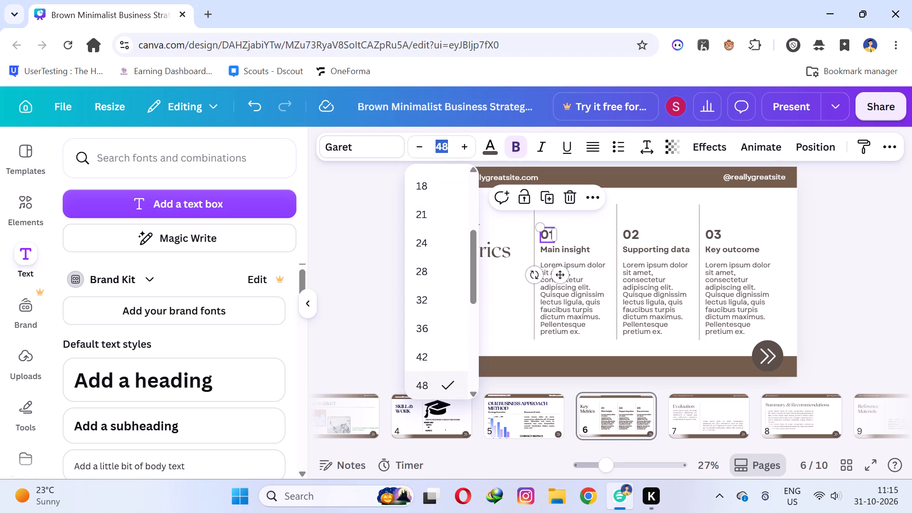
pyautogui.press('7')
pyautogui.press('0')
pyautogui.press('Return')
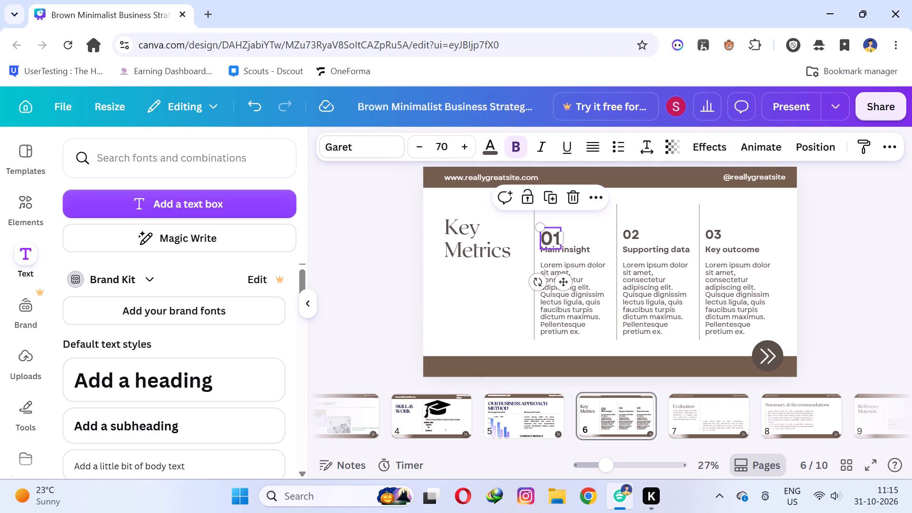
pyautogui.click(461, 318)
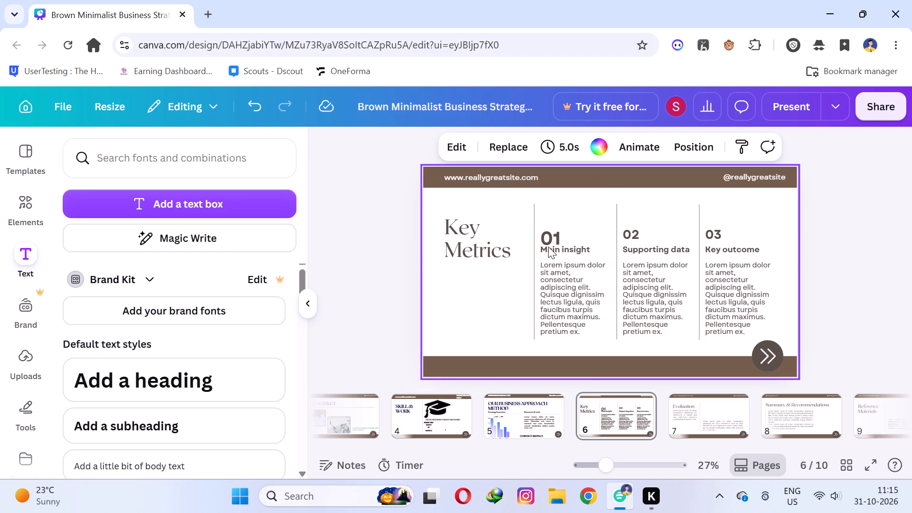
pyautogui.moveTo(551, 237); pyautogui.dragTo(552, 230)
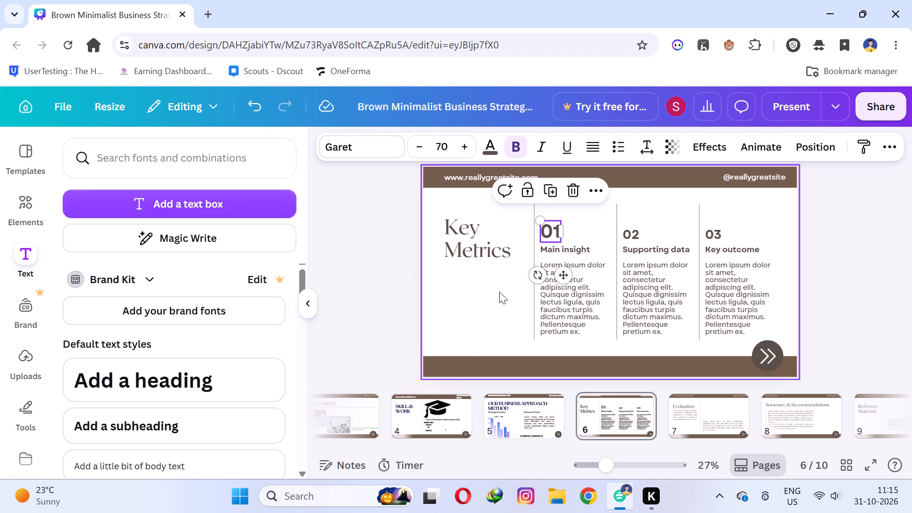
pyautogui.click(495, 292)
# Raise the number 02 above Supporting data and set its font size to 70.
pyautogui.click(629, 238)
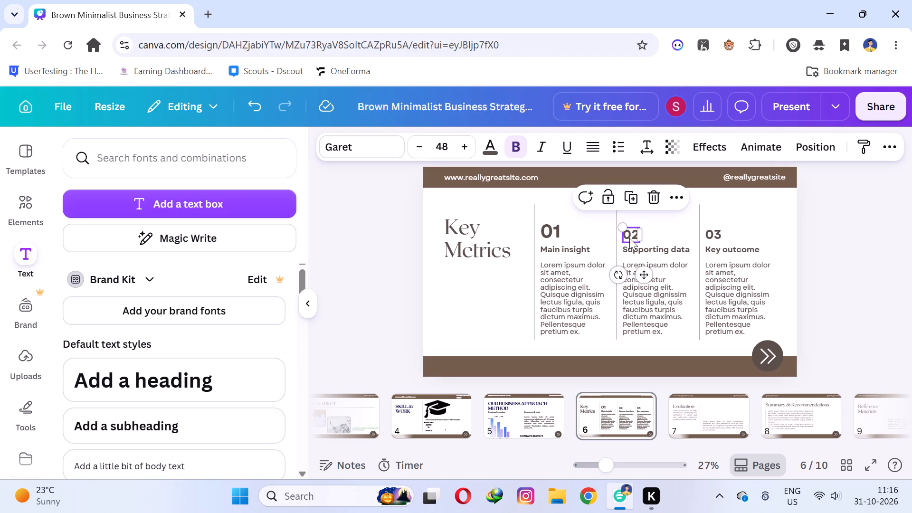
pyautogui.moveTo(629, 238); pyautogui.dragTo(632, 230)
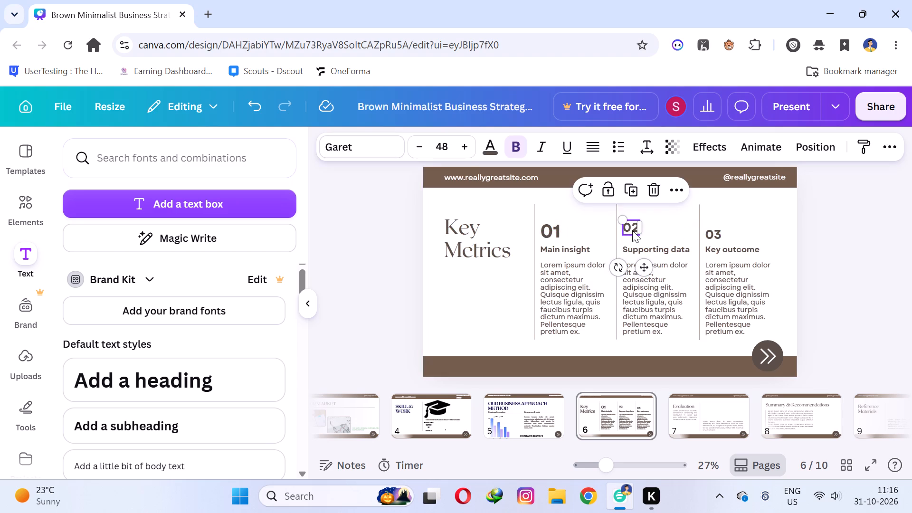
pyautogui.tripleClick(440, 143)
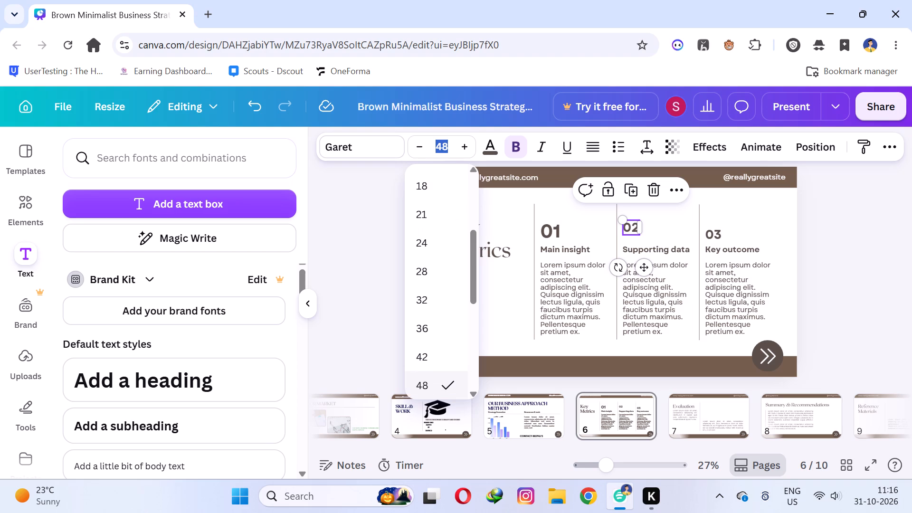
pyautogui.press('7')
pyautogui.press('0')
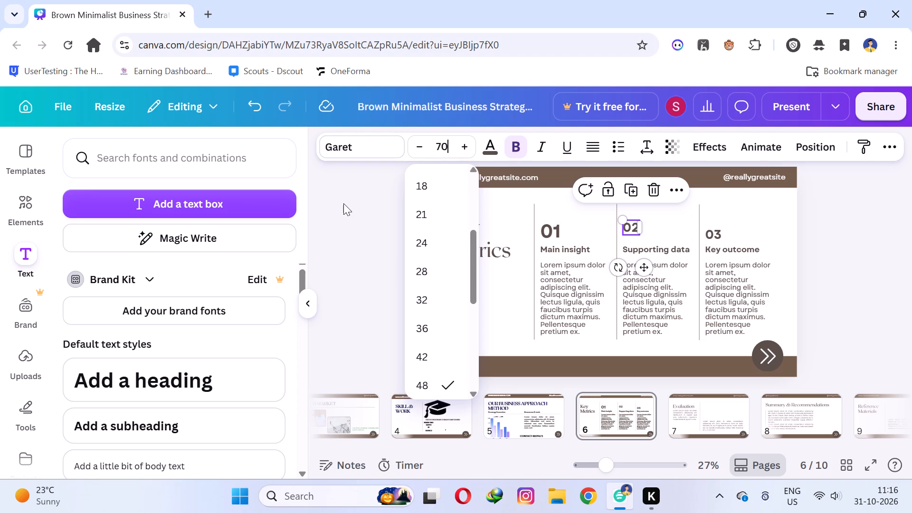
pyautogui.click(343, 203)
# Raise the number 03 above Key outcome and set its font size to 70.
pyautogui.doubleClick(716, 231)
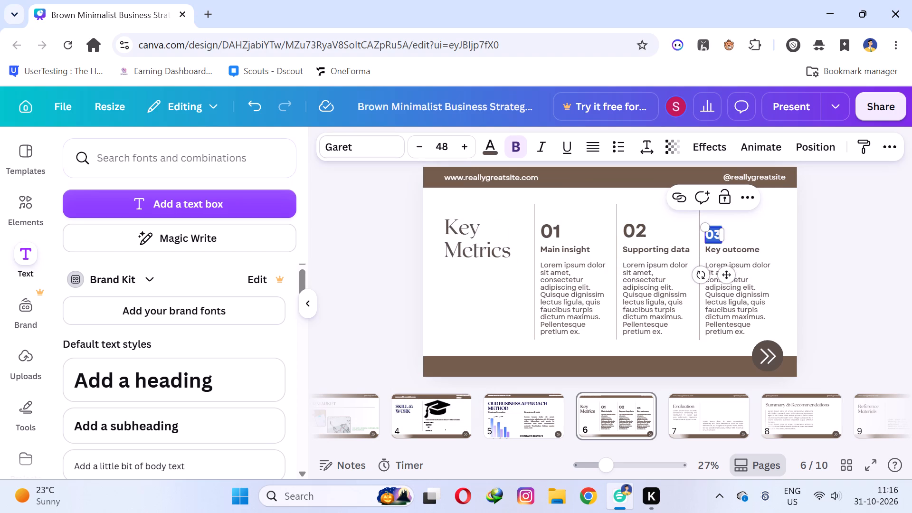
pyautogui.click(750, 229)
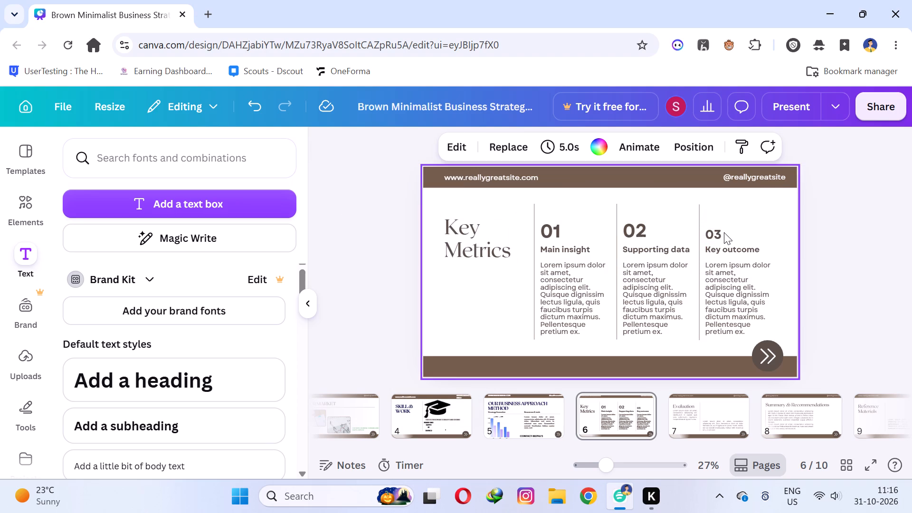
pyautogui.moveTo(713, 232); pyautogui.dragTo(715, 226)
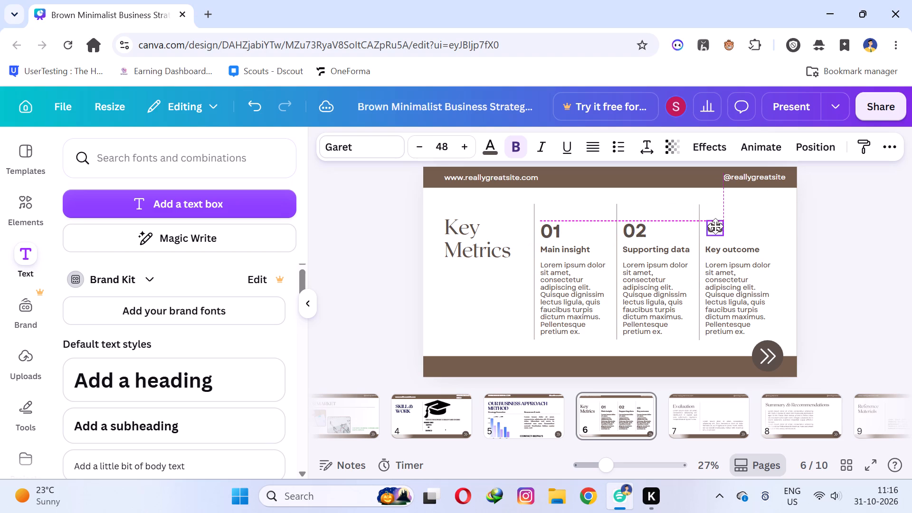
pyautogui.moveTo(715, 226); pyautogui.dragTo(715, 226)
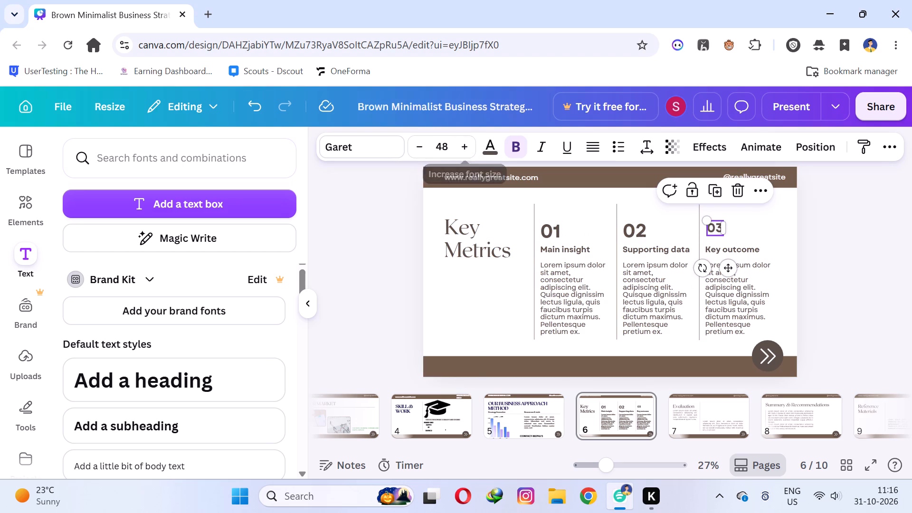
pyautogui.tripleClick(445, 149)
pyautogui.write('70')
pyautogui.press('Return')
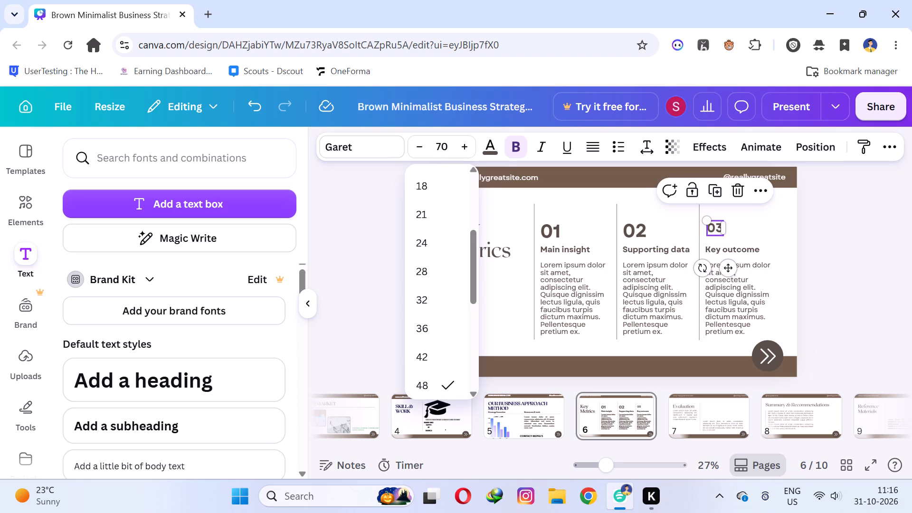
pyautogui.click(862, 241)
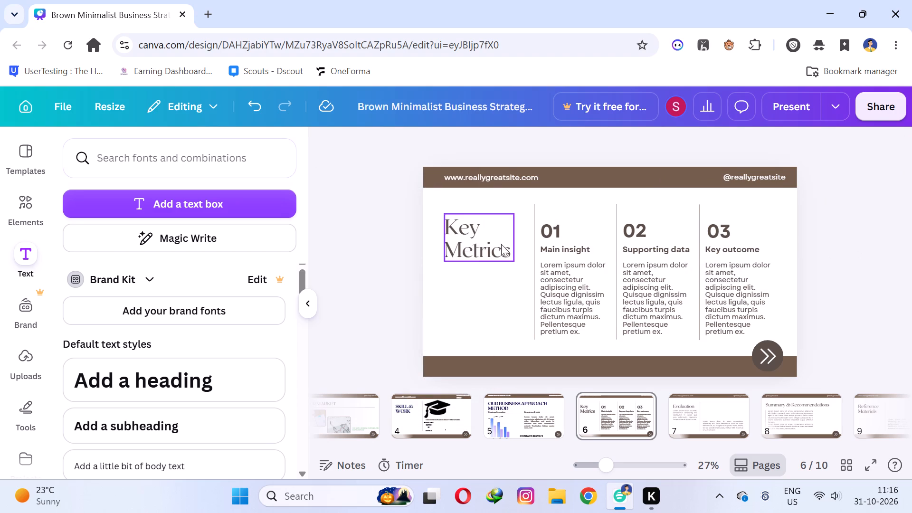
# Nudge the number 01 slightly toward the divider line beside Key Metrics.
pyautogui.click(551, 232)
pyautogui.click(551, 232)
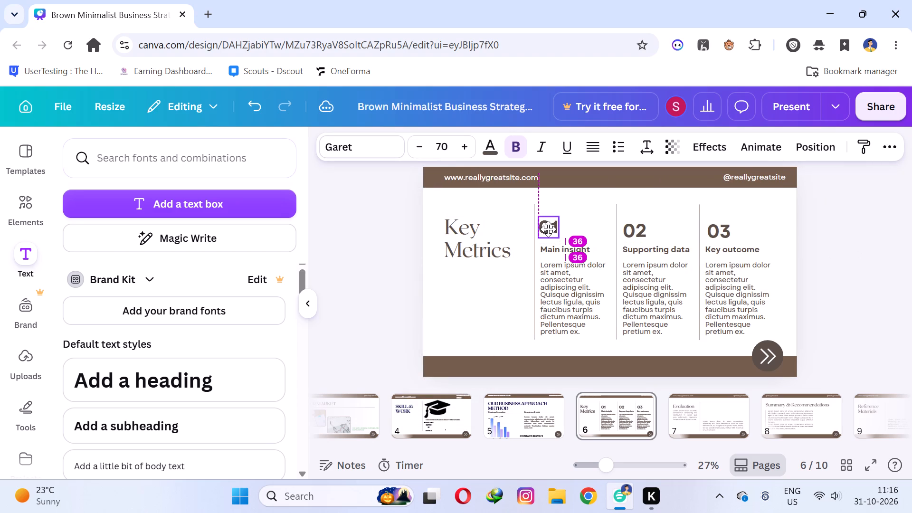
pyautogui.click(485, 299)
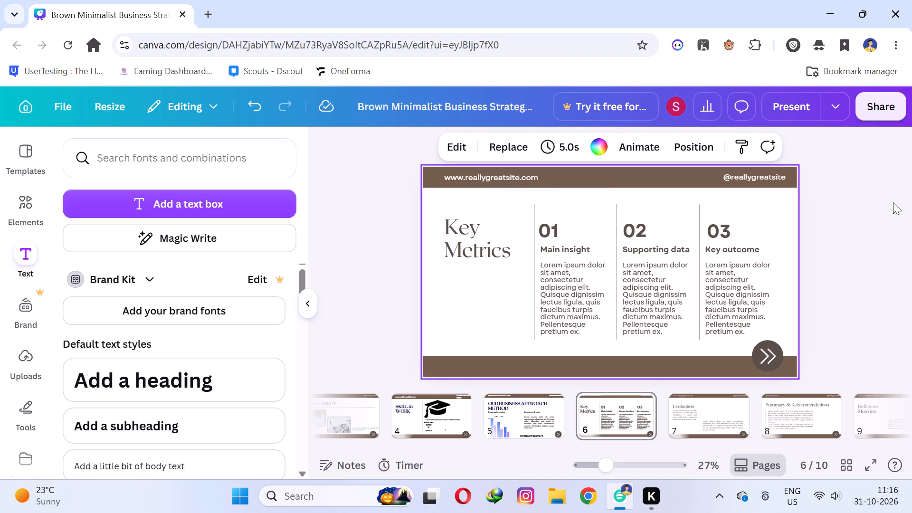
# Remove bold formatting from the numbers 01, 02 and 03 on slide 6.
pyautogui.click(547, 225)
pyautogui.click(521, 148)
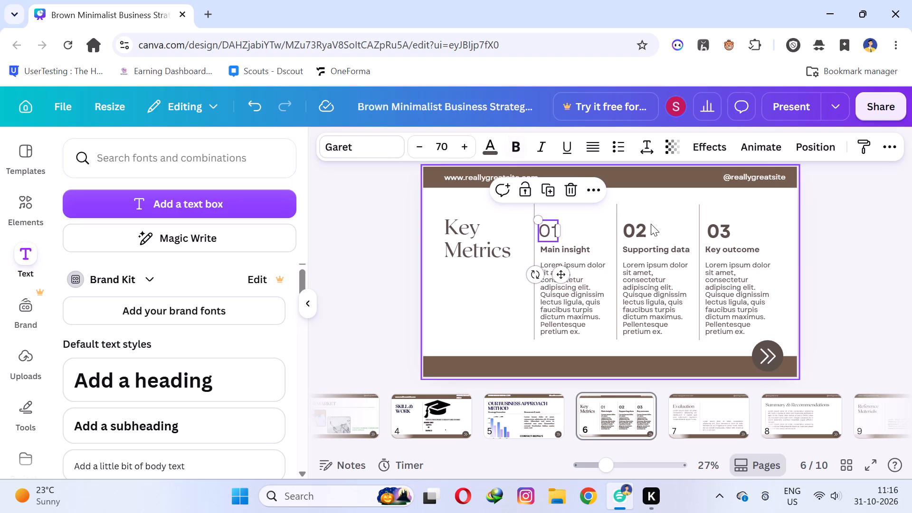
pyautogui.click(642, 227)
pyautogui.click(522, 142)
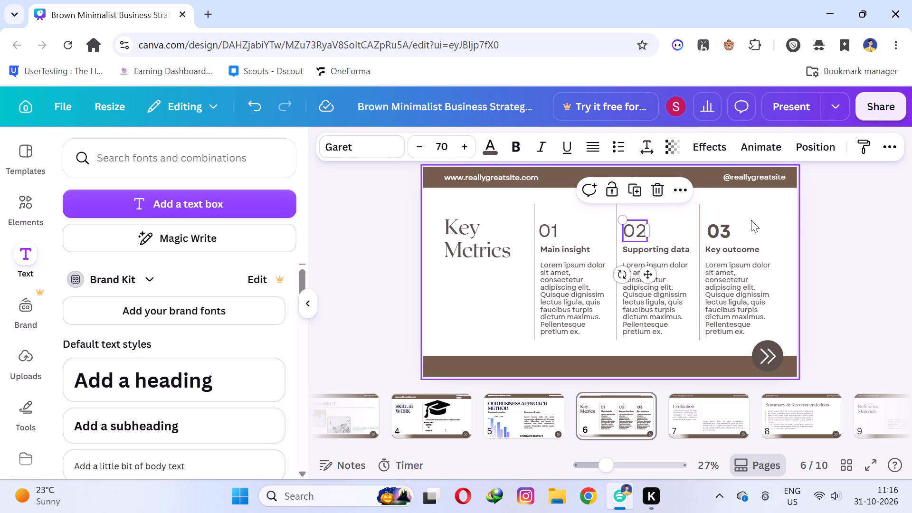
pyautogui.click(730, 227)
pyautogui.click(522, 147)
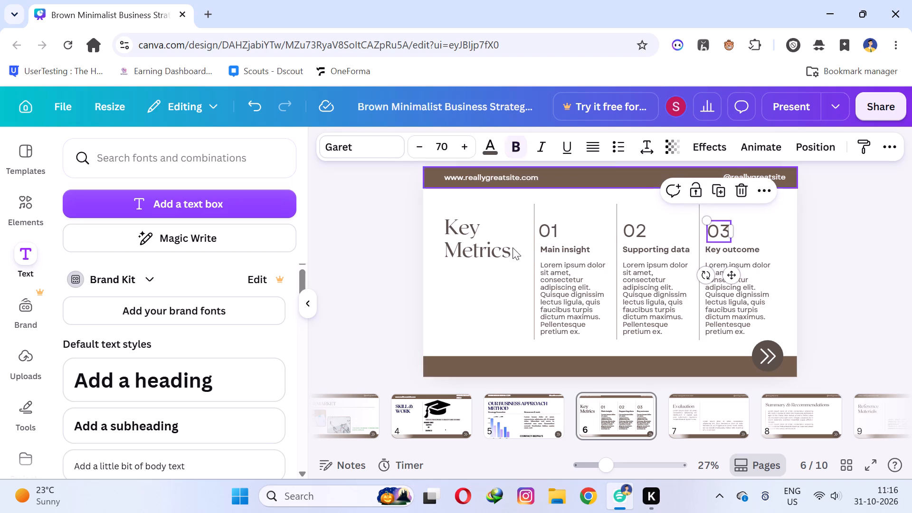
# Apply bold formatting to the numbers 01, 02 and 03 on slide 6.
pyautogui.click(555, 235)
pyautogui.click(517, 138)
pyautogui.click(480, 291)
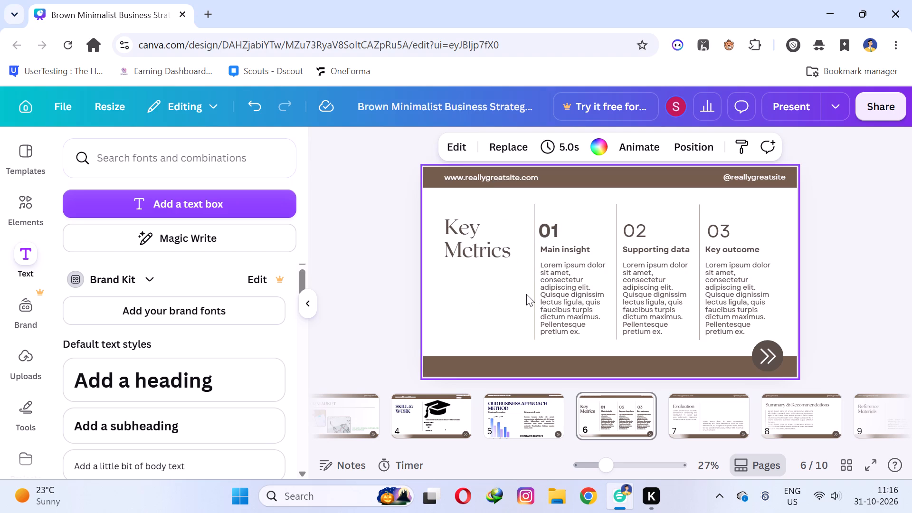
pyautogui.click(643, 235)
pyautogui.click(513, 146)
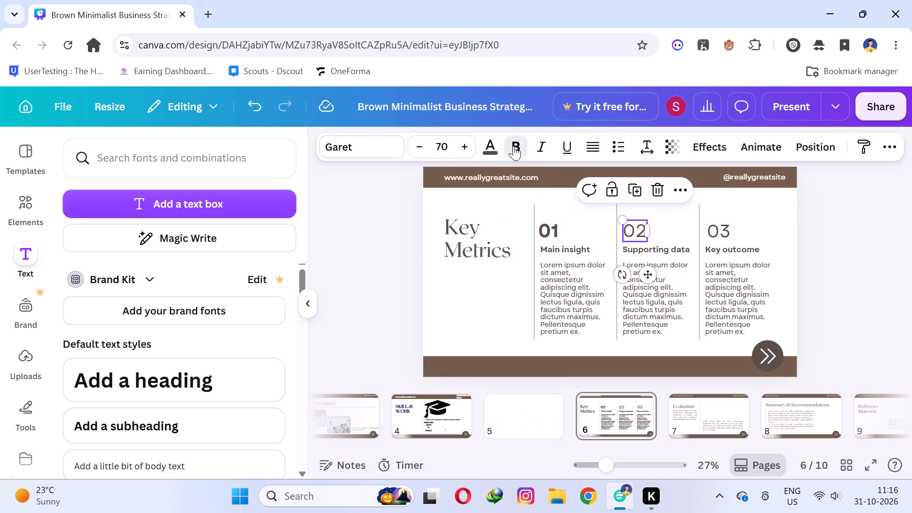
pyautogui.click(718, 230)
pyautogui.click(513, 145)
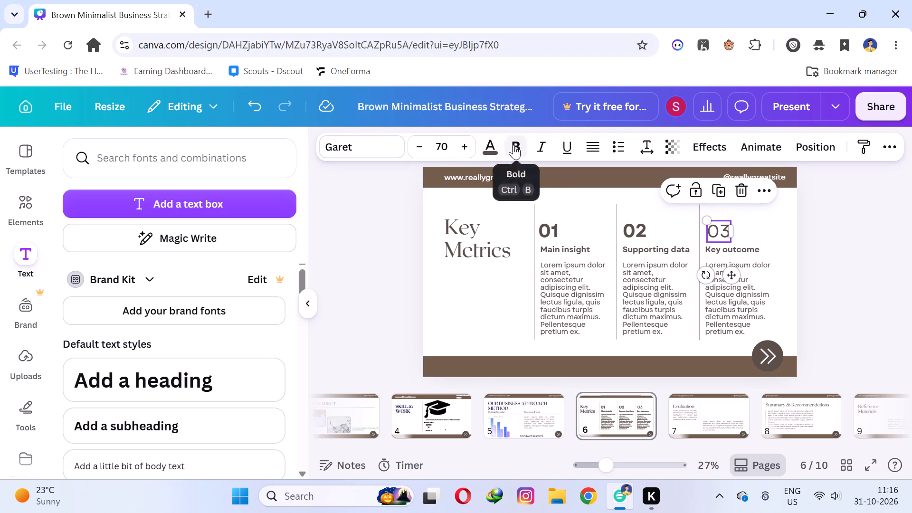
pyautogui.click(463, 319)
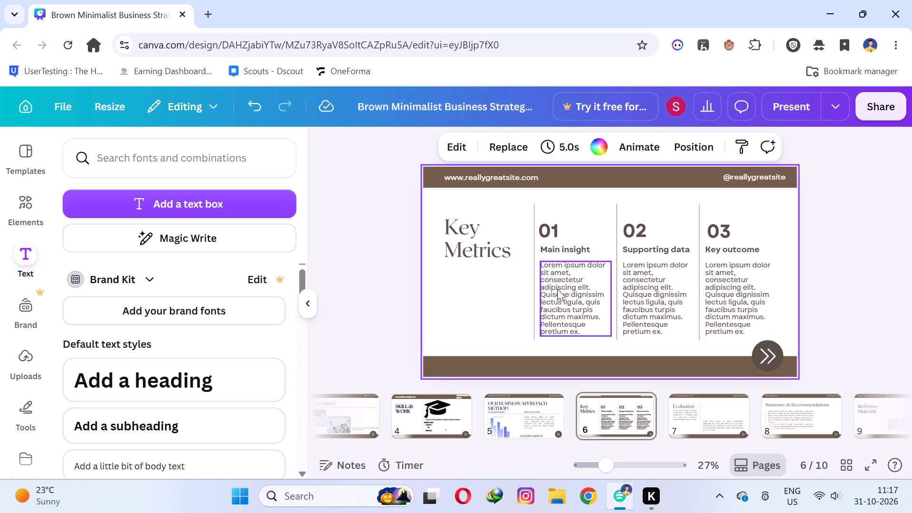
# Replace the Main insight heading under number 01 with "15+DESING".
pyautogui.doubleClick(578, 244)
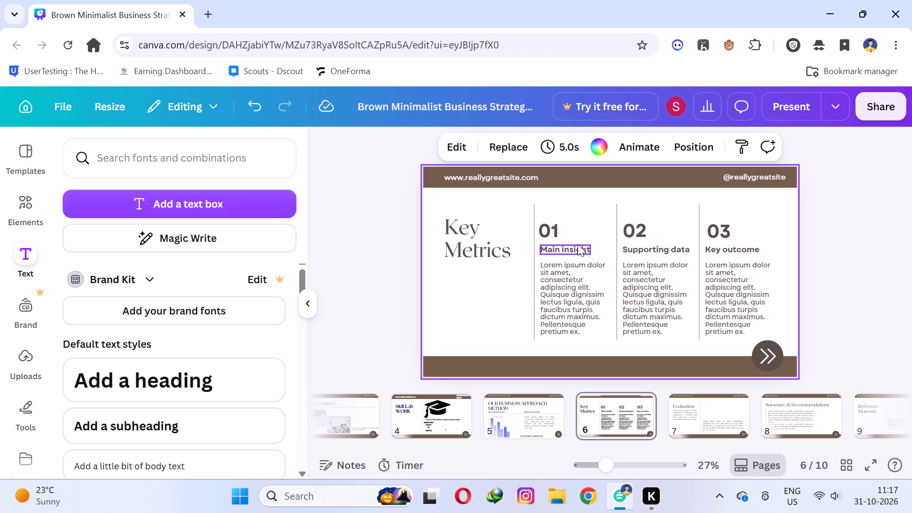
pyautogui.tripleClick(578, 244)
pyautogui.doubleClick(573, 248)
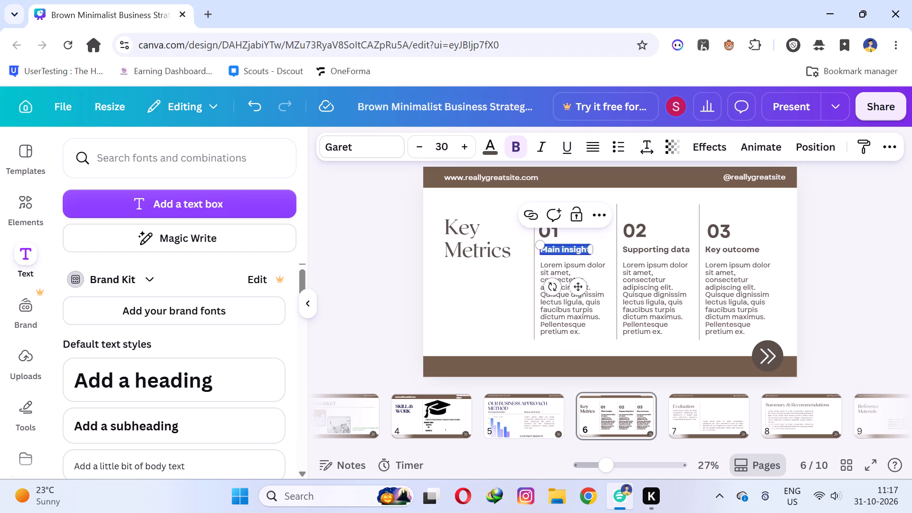
pyautogui.write('15')
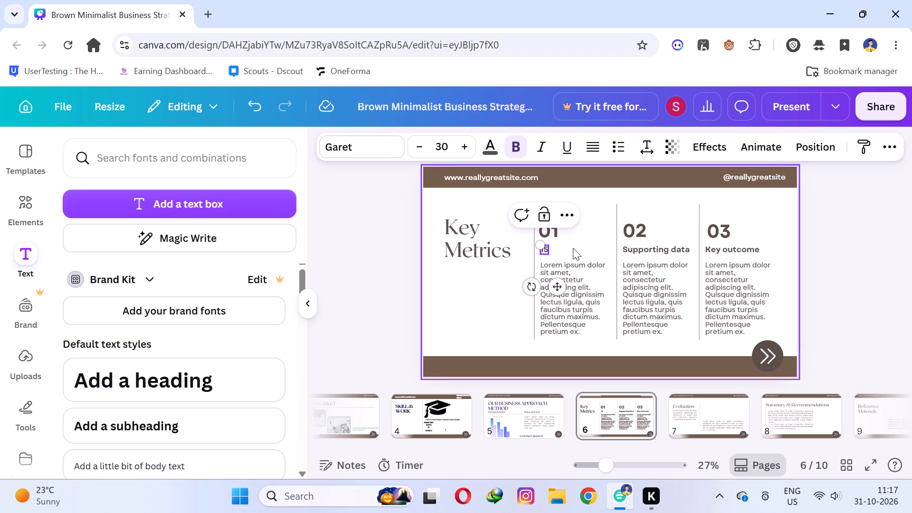
pyautogui.press('=')
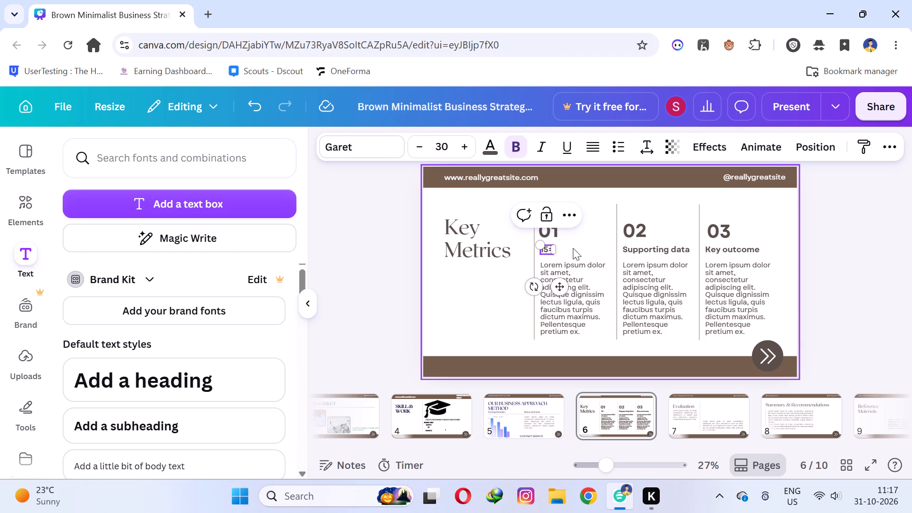
pyautogui.press('BackSpace')
pyautogui.hotkey('shift', '+')
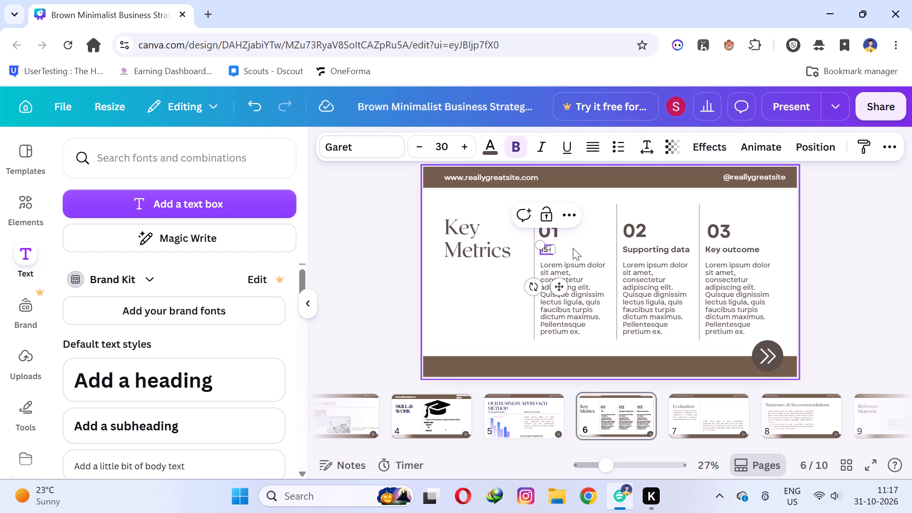
pyautogui.press('d')
pyautogui.write('ESING')
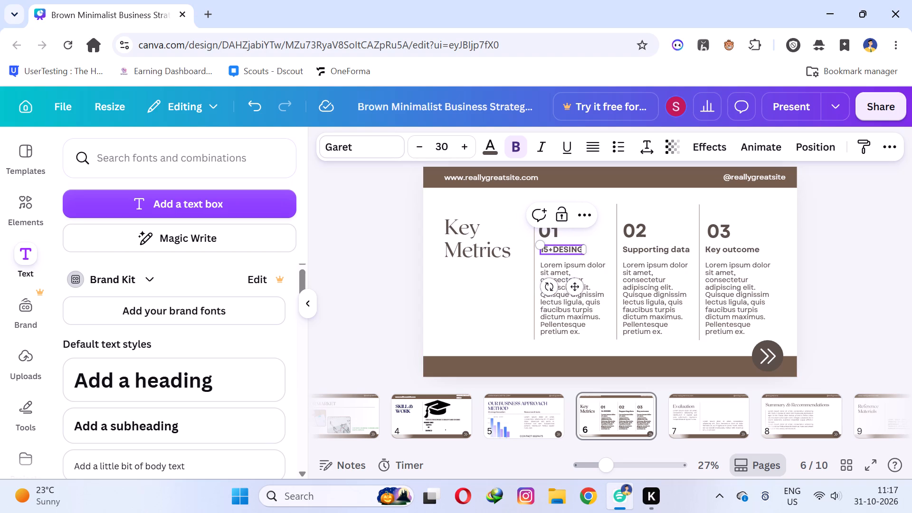
# Replace the Supporting data heading under number 02 with "10+ CLIENTS".
pyautogui.click(664, 249)
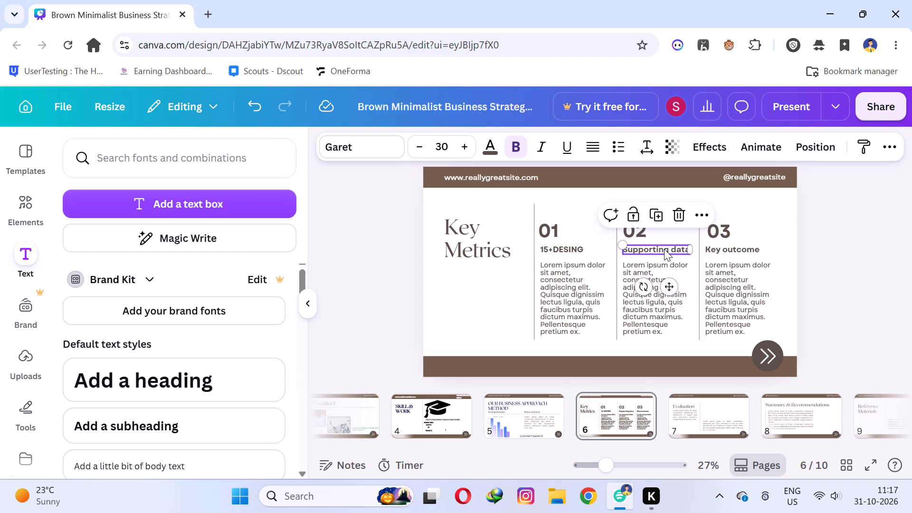
pyautogui.doubleClick(664, 249)
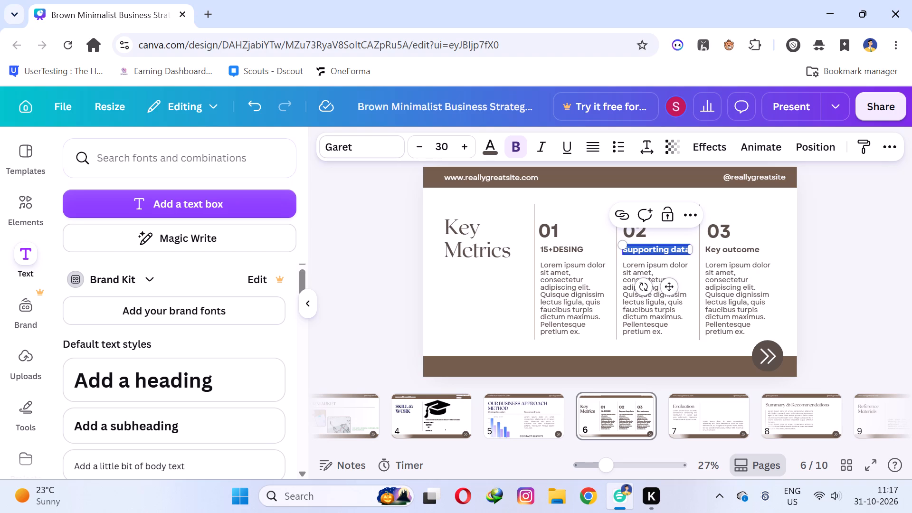
pyautogui.write('10')
pyautogui.hotkey('shift', '+')
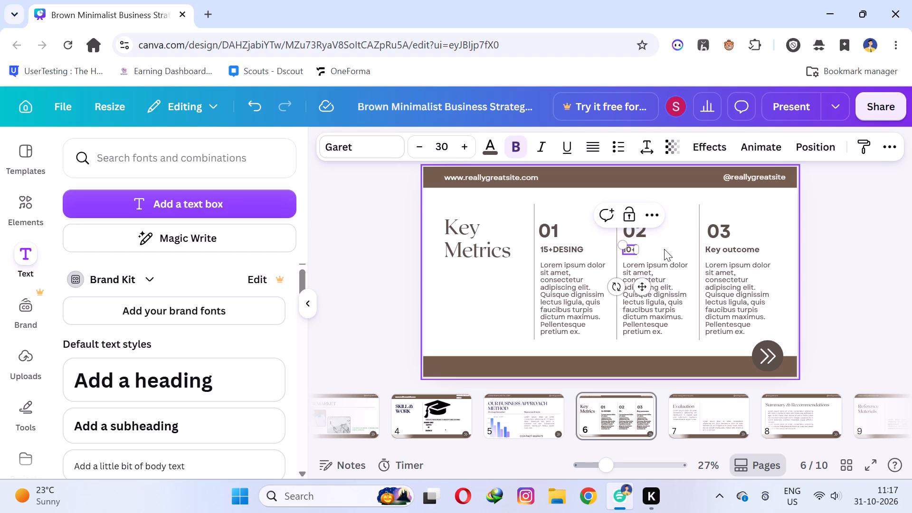
pyautogui.press('space')
pyautogui.write('CLIENTS')
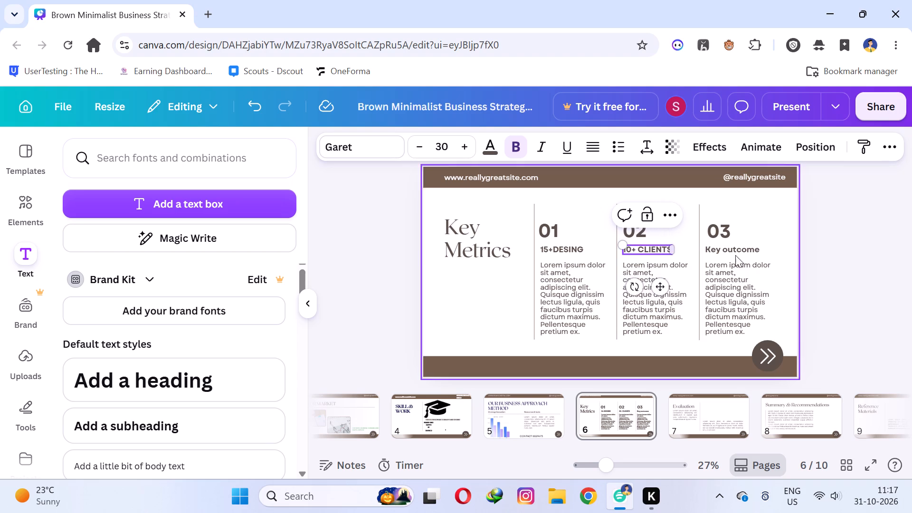
# Replace the Key outcome heading under number 03 with "4+ SERVICE".
pyautogui.doubleClick(731, 251)
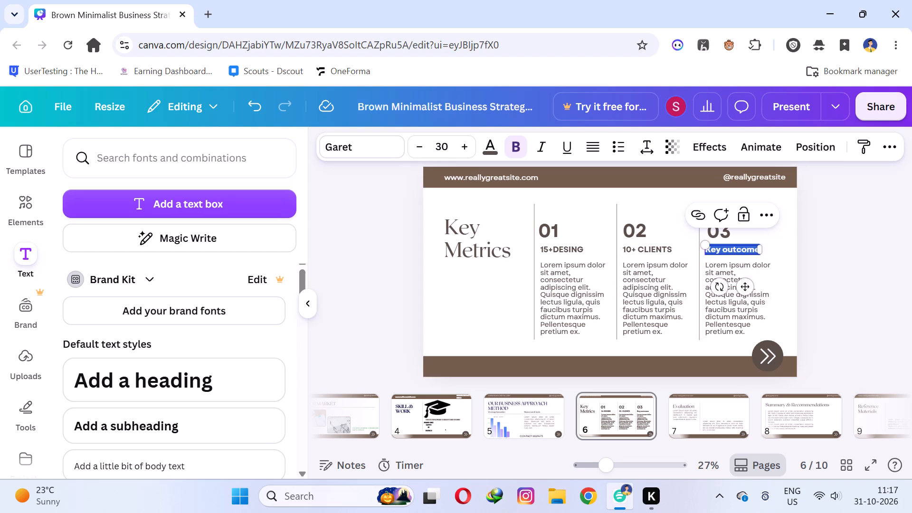
pyautogui.press('4')
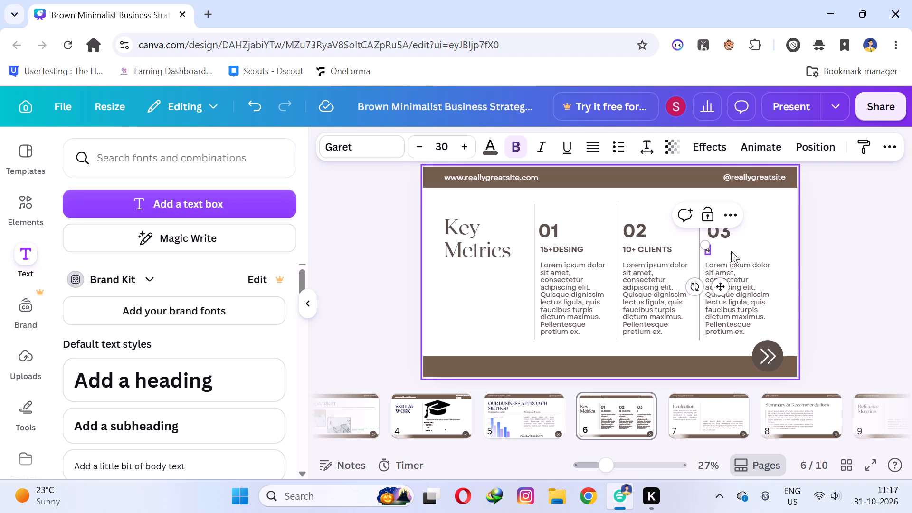
pyautogui.hotkey('shift', '+')
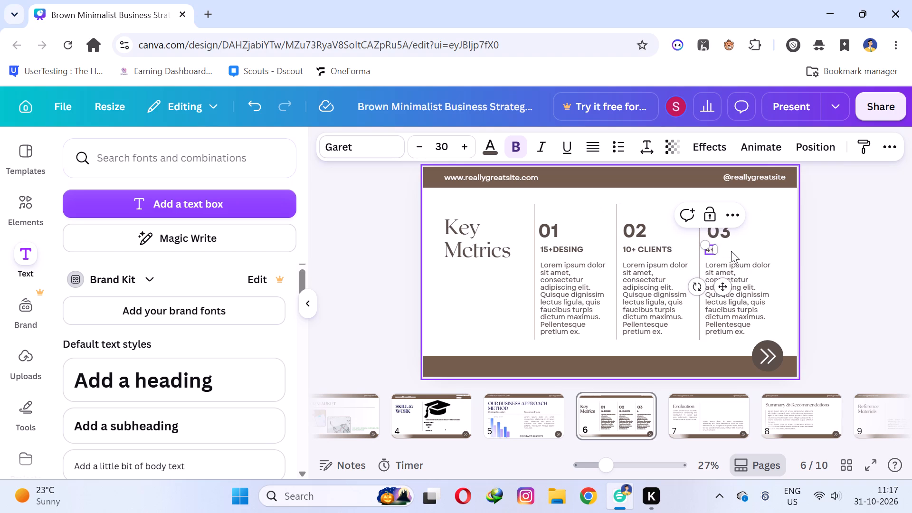
pyautogui.press('space')
pyautogui.write('SERVICE')
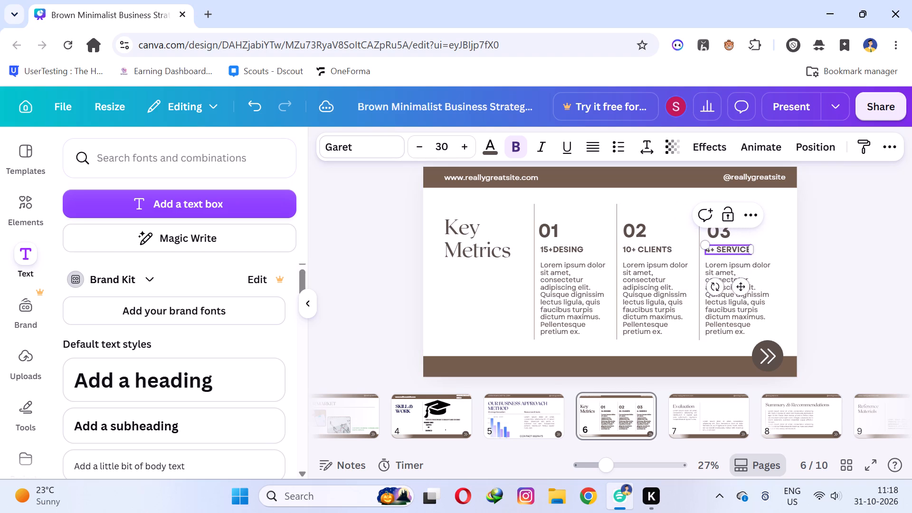
pyautogui.scroll(1, 731, 251)
pyautogui.click(861, 240)
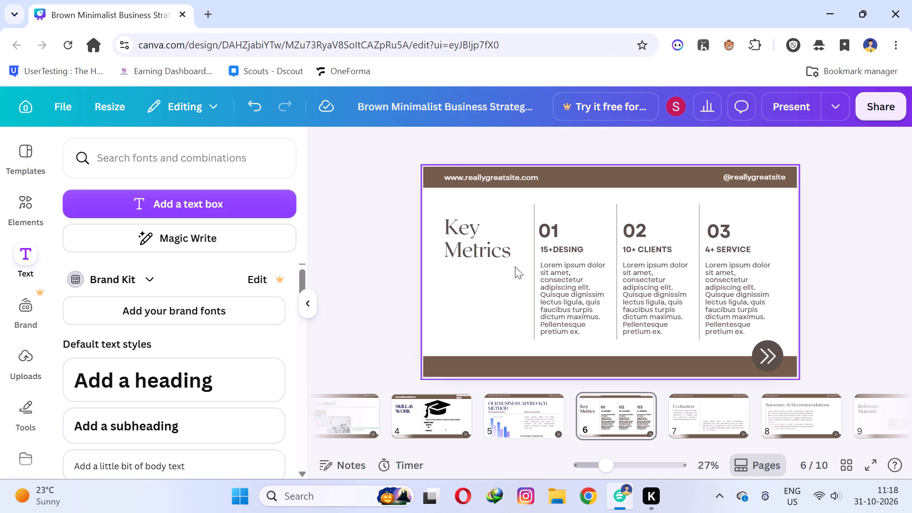
# Replace slide 6's Key Metrics title with "RESULT", followed by a line break.
pyautogui.tripleClick(498, 256)
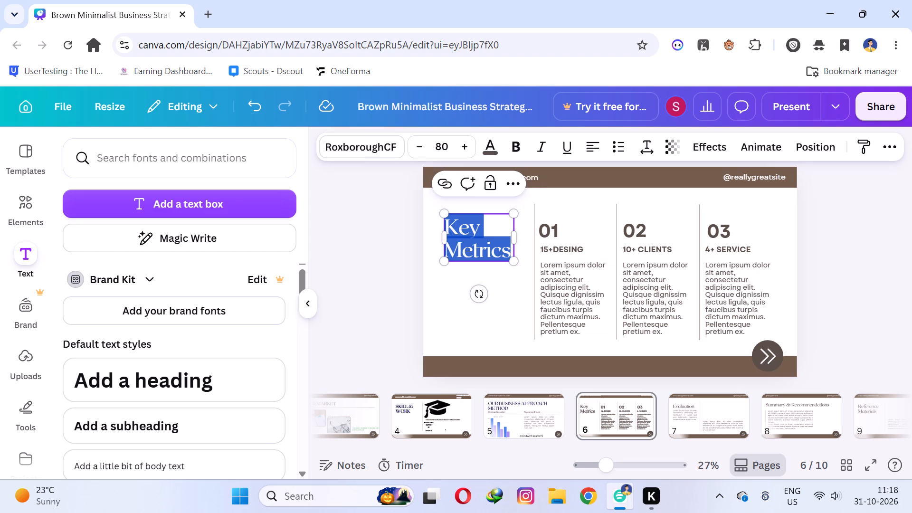
pyautogui.write('RESU')
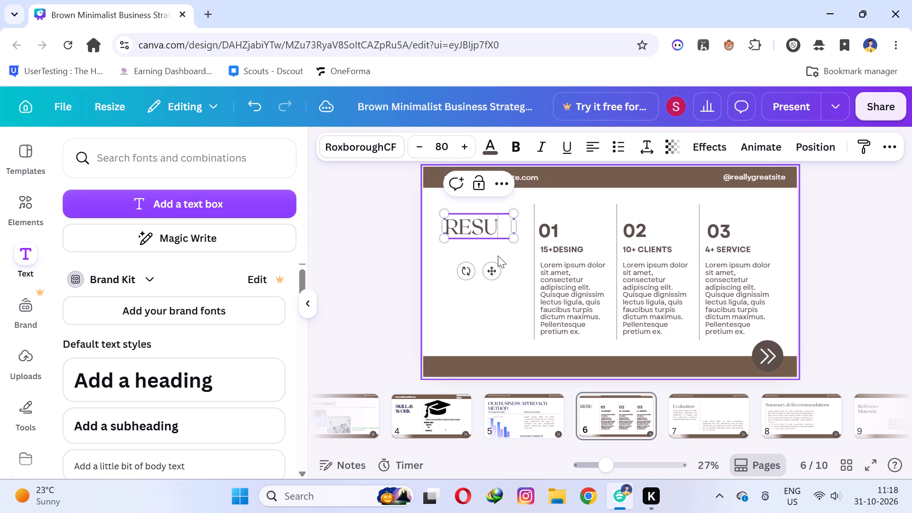
pyautogui.write('LT')
pyautogui.press('Return')
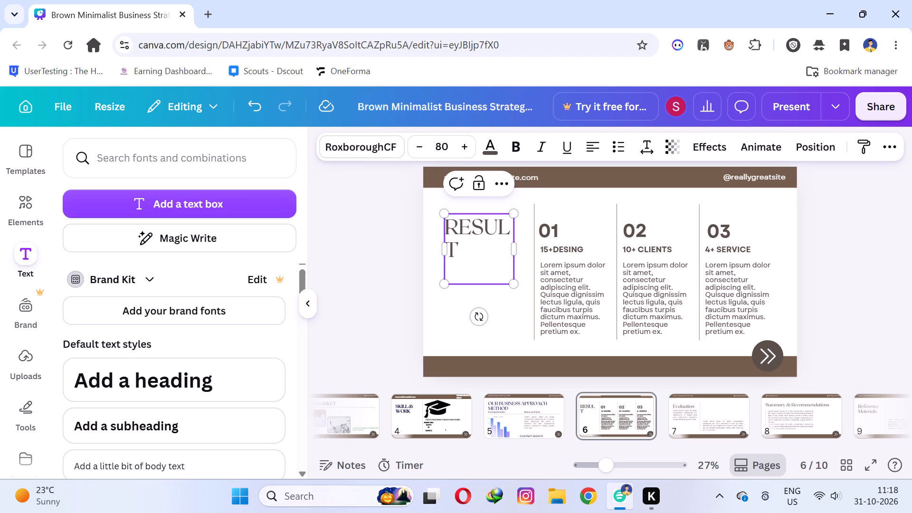
pyautogui.click(502, 307)
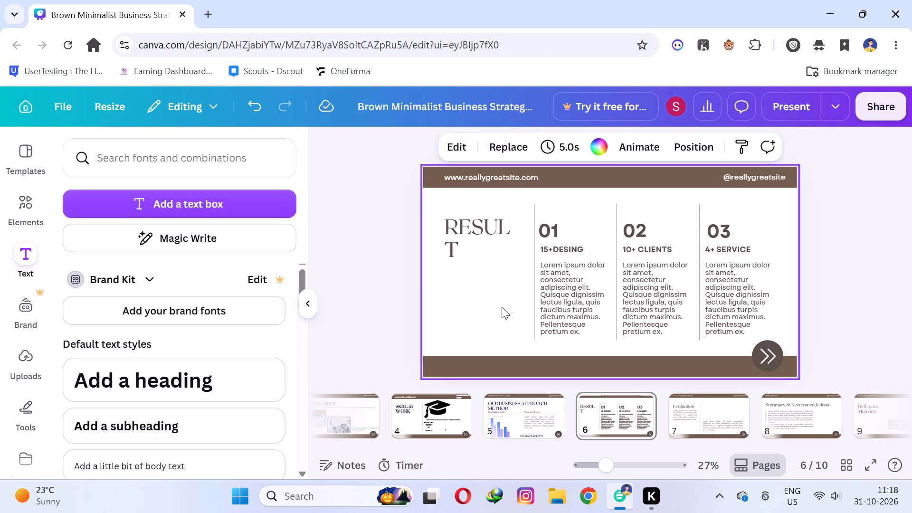
pyautogui.click(509, 304)
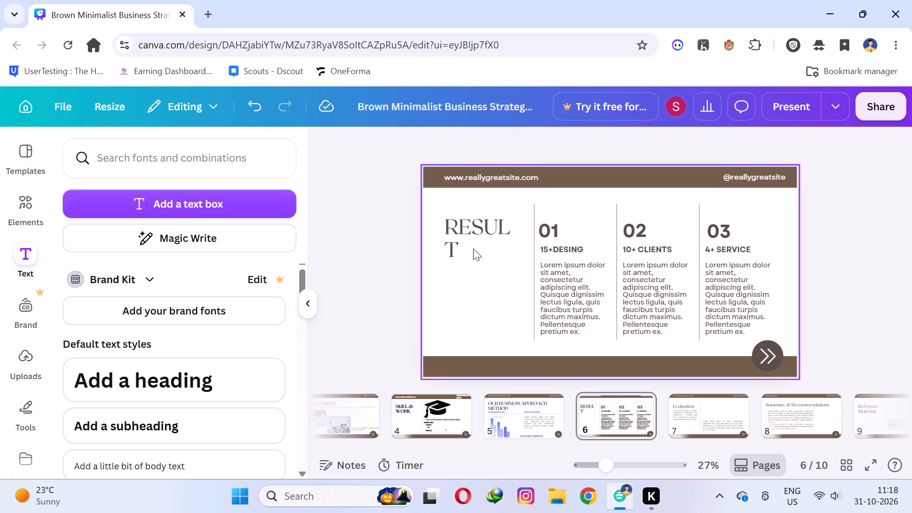
pyautogui.click(475, 269)
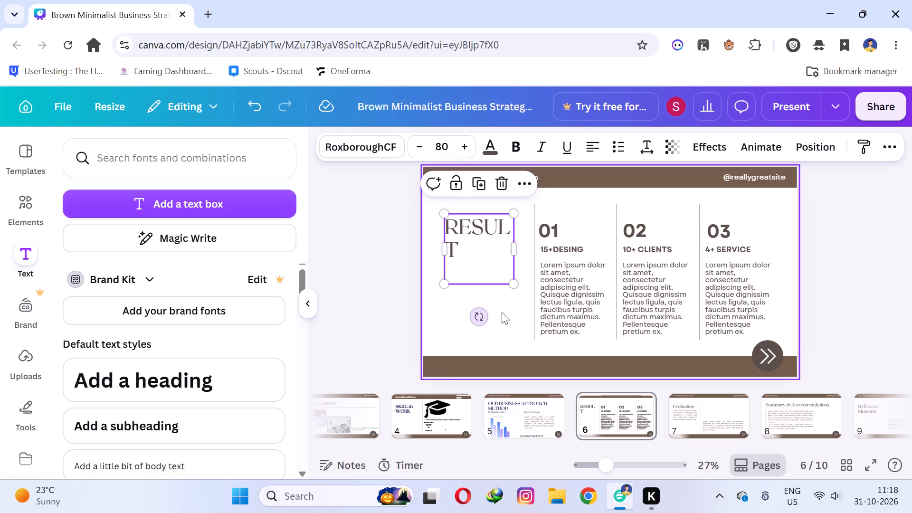
# Search the colours for BEIGE and apply the matching beige as slide 6's background.
pyautogui.doubleClick(502, 312)
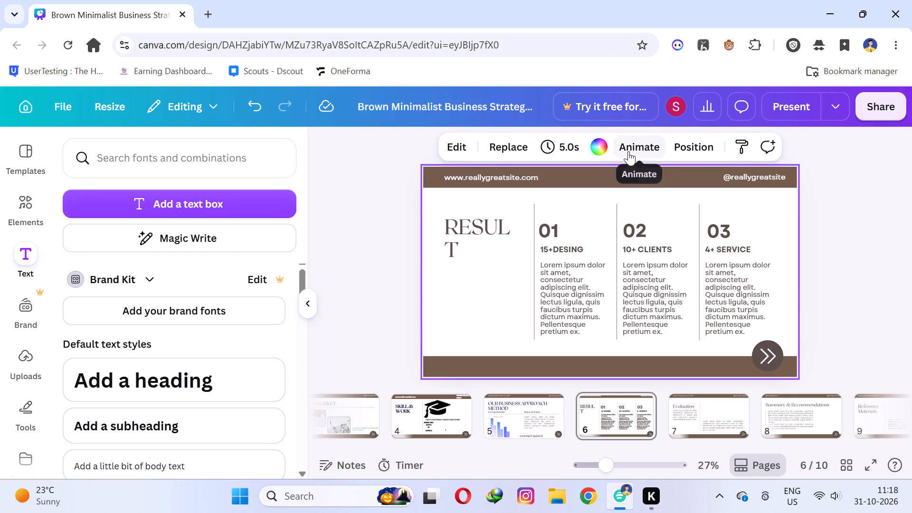
pyautogui.click(601, 146)
pyautogui.click(143, 183)
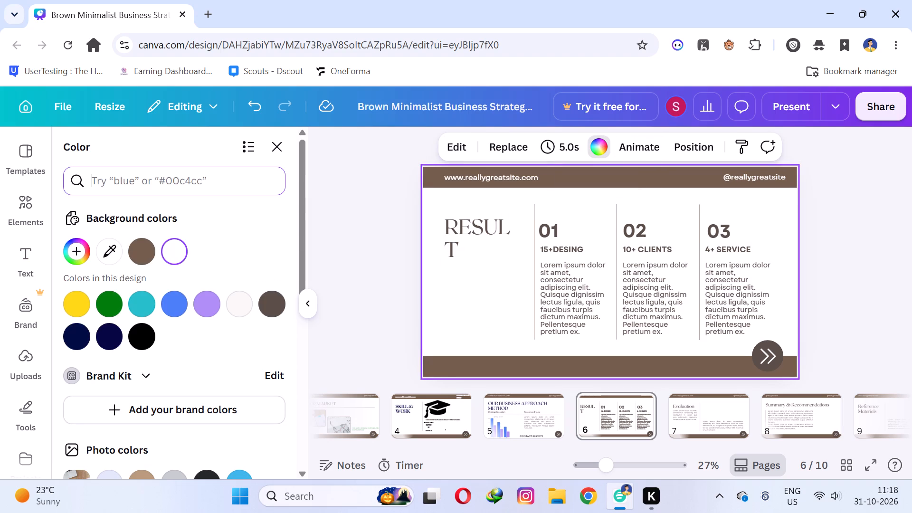
pyautogui.write('BEIGN')
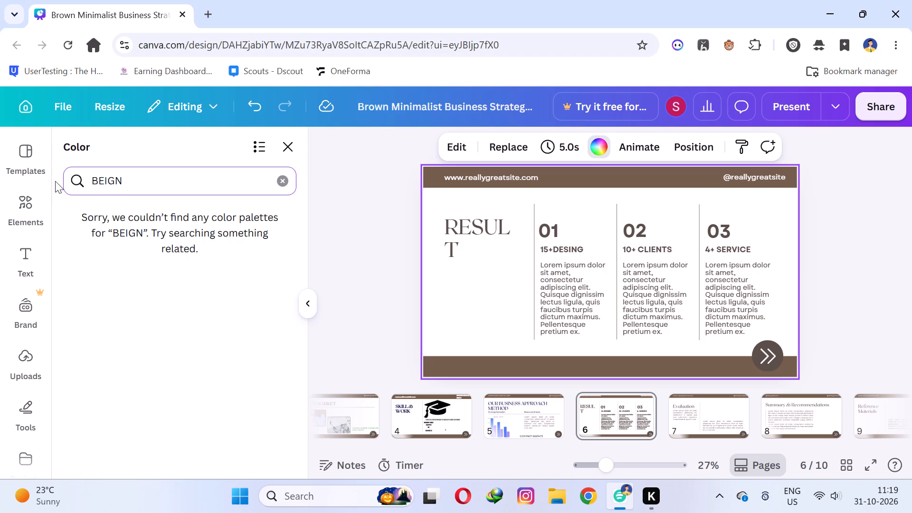
pyautogui.press('BackSpace')
pyautogui.press('e')
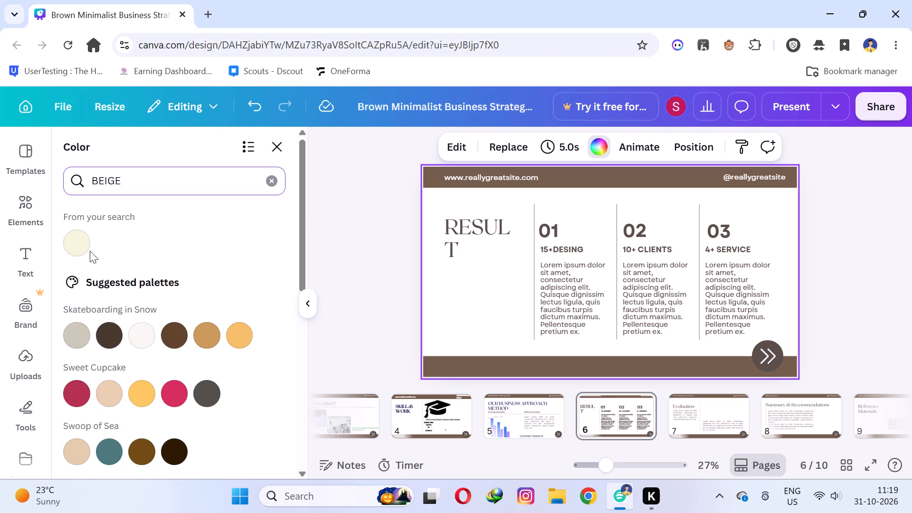
pyautogui.click(80, 241)
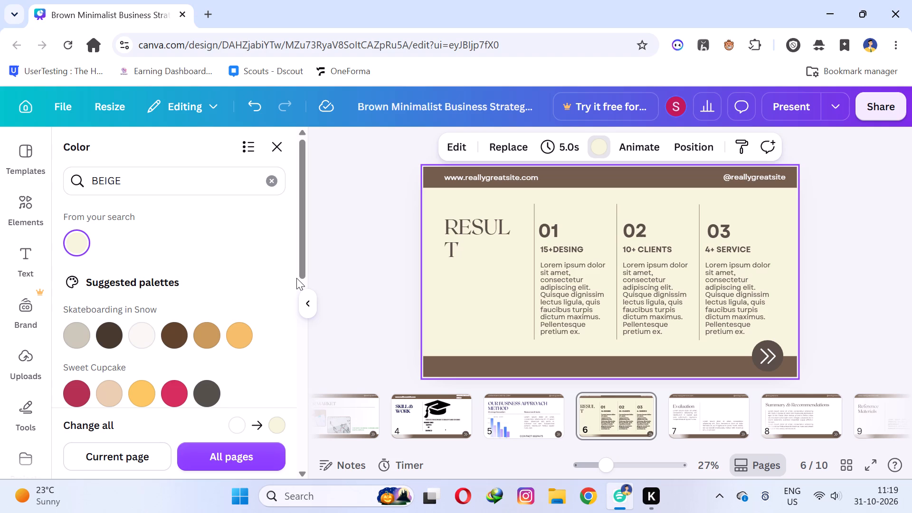
# Reduce the RESULT title's font size until the word fits on a single line.
pyautogui.click(493, 225)
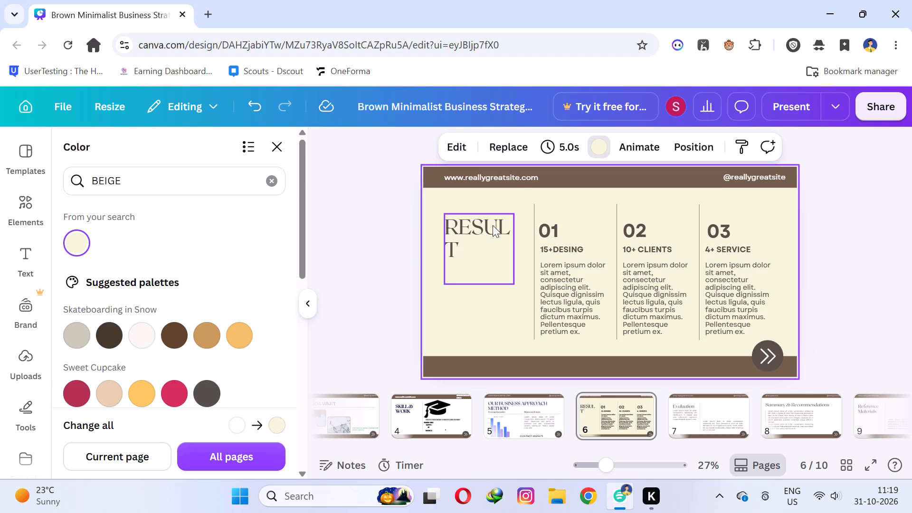
pyautogui.click(420, 146)
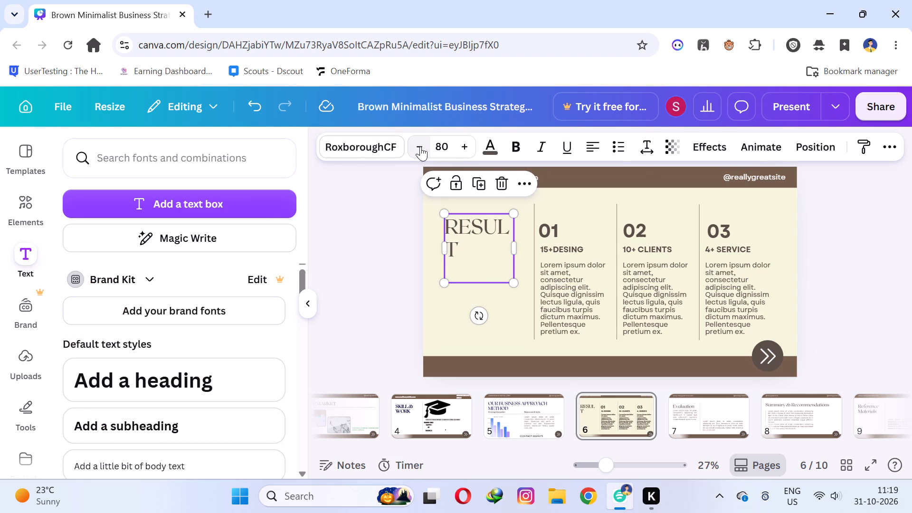
pyautogui.click(420, 146)
pyautogui.tripleClick(420, 146)
pyautogui.click(420, 146)
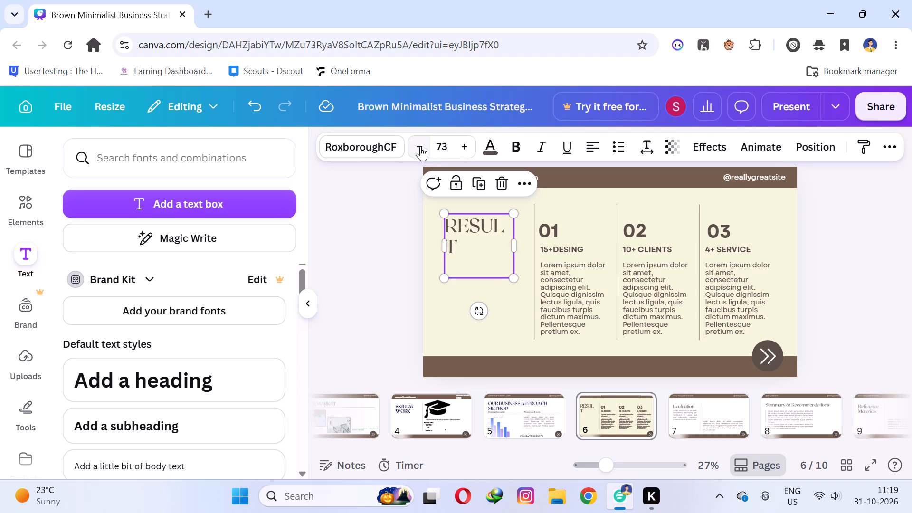
pyautogui.click(467, 337)
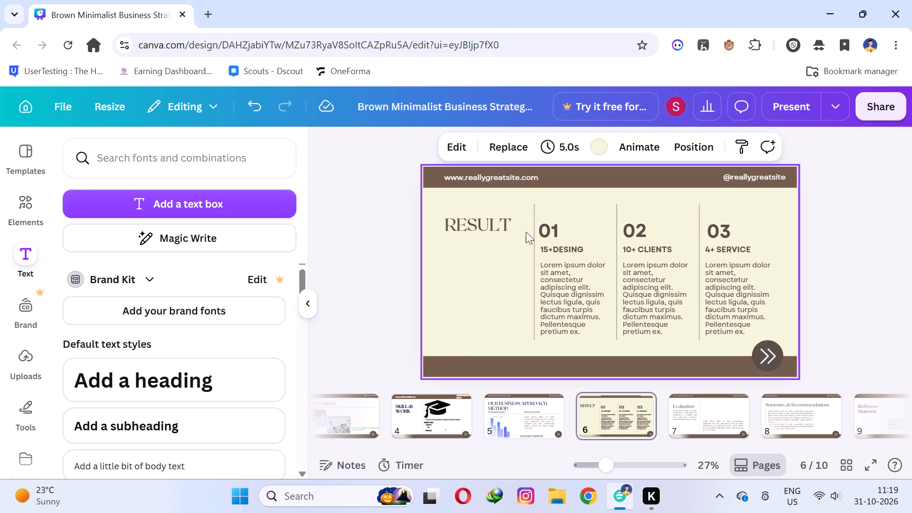
# Widen the 01 text box so it spans across numbers 02 and 03, and lock it.
pyautogui.click(545, 231)
pyautogui.moveTo(559, 231); pyautogui.dragTo(743, 231)
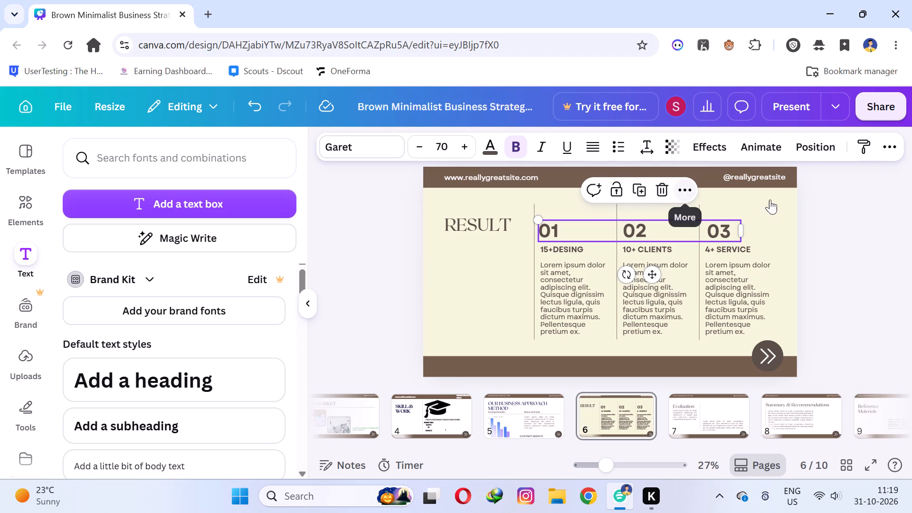
pyautogui.click(675, 190)
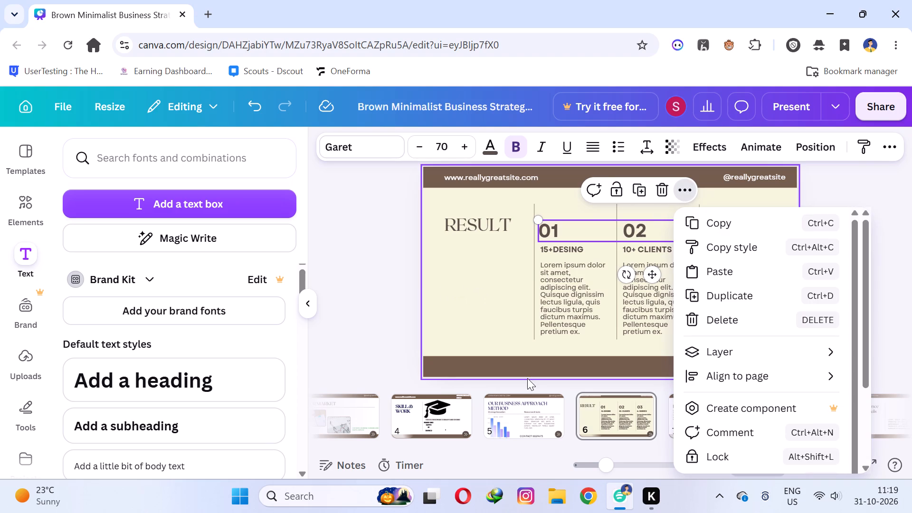
pyautogui.click(716, 458)
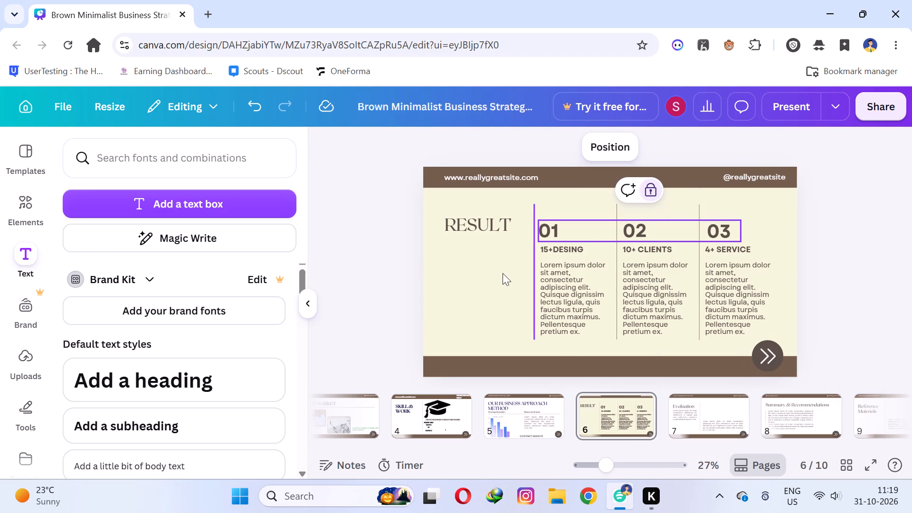
pyautogui.click(495, 270)
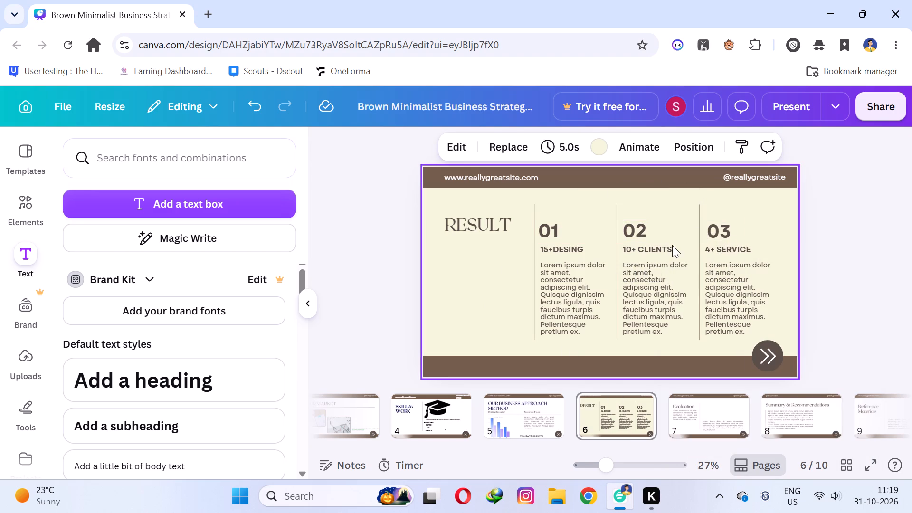
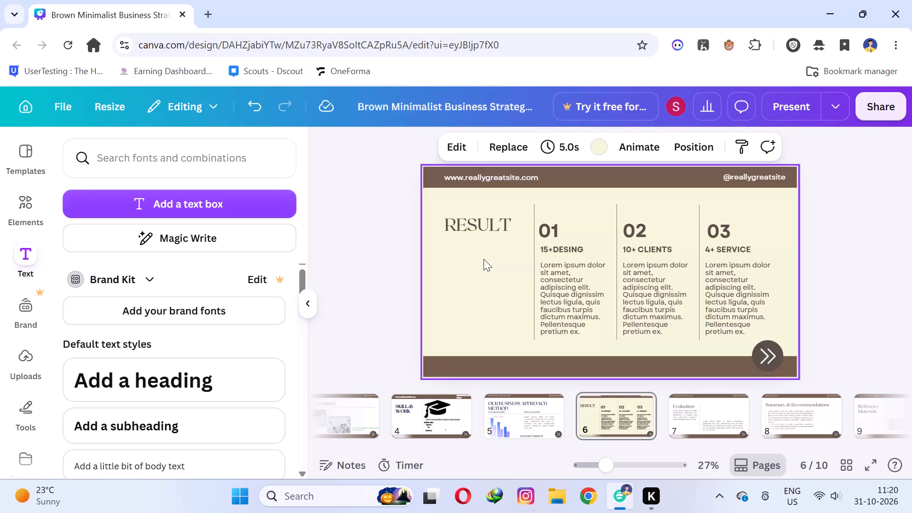
# Examine the stacking order of slide 6's elements, including the locked 01 text box.
pyautogui.click(540, 220)
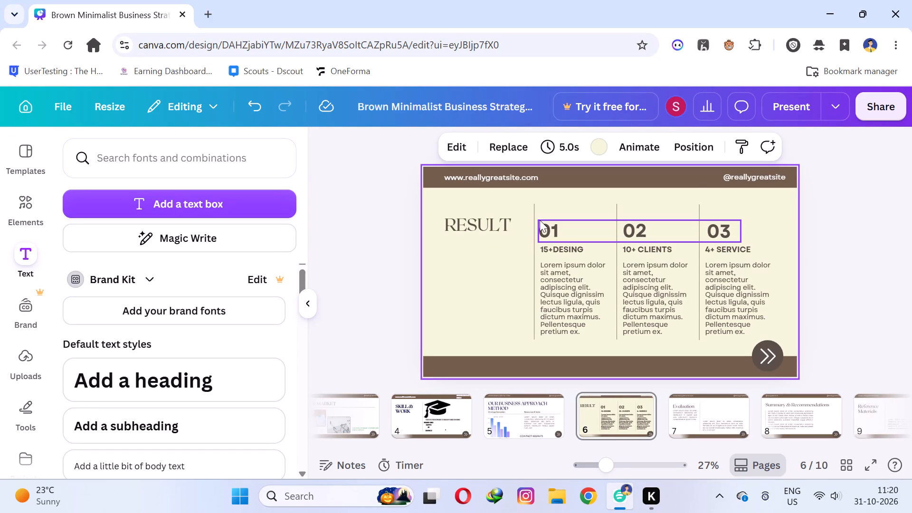
pyautogui.click(705, 144)
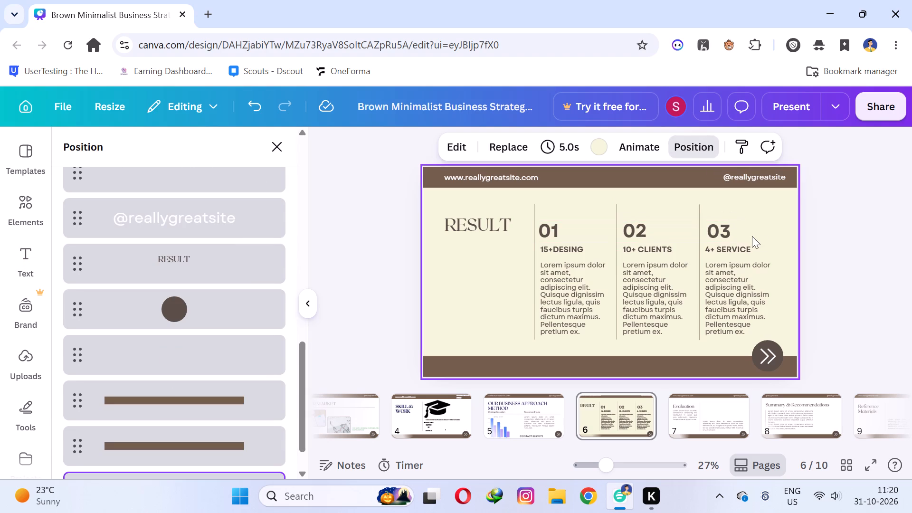
pyautogui.click(906, 218)
pyautogui.moveTo(759, 226); pyautogui.dragTo(584, 233)
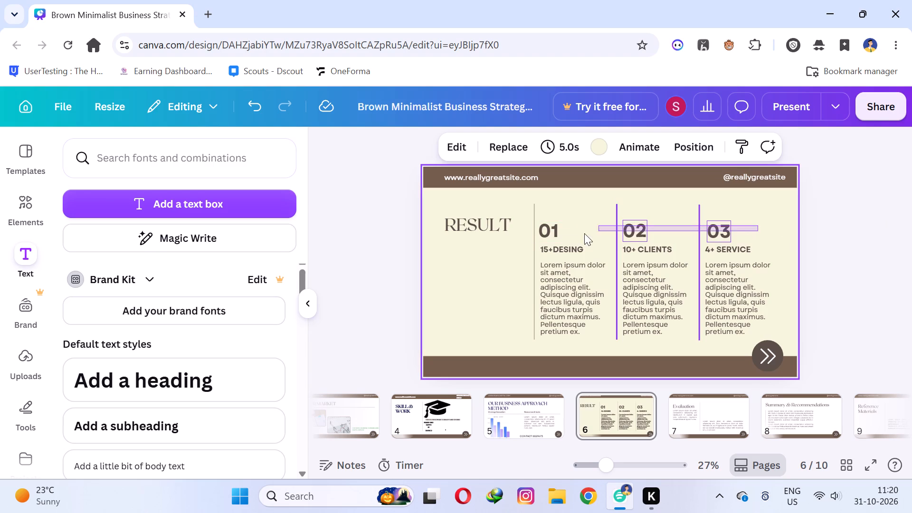
pyautogui.moveTo(584, 233); pyautogui.dragTo(537, 237)
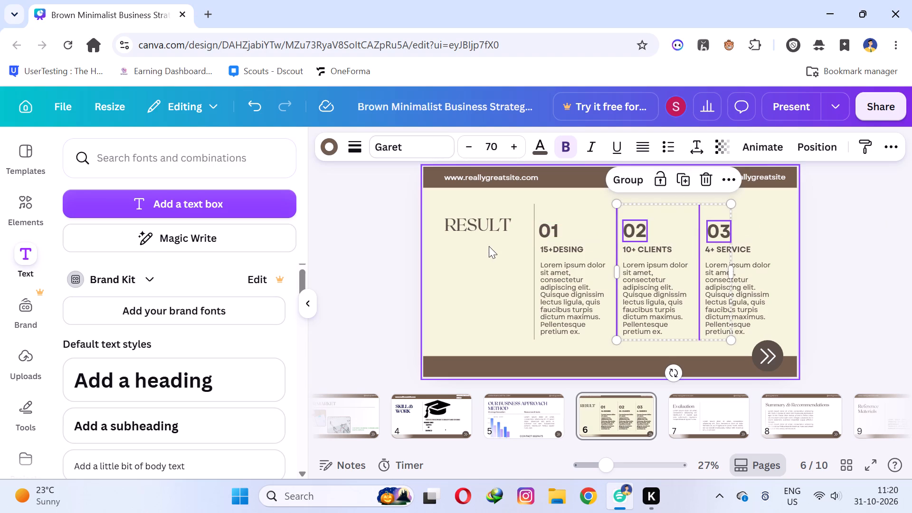
pyautogui.click(506, 277)
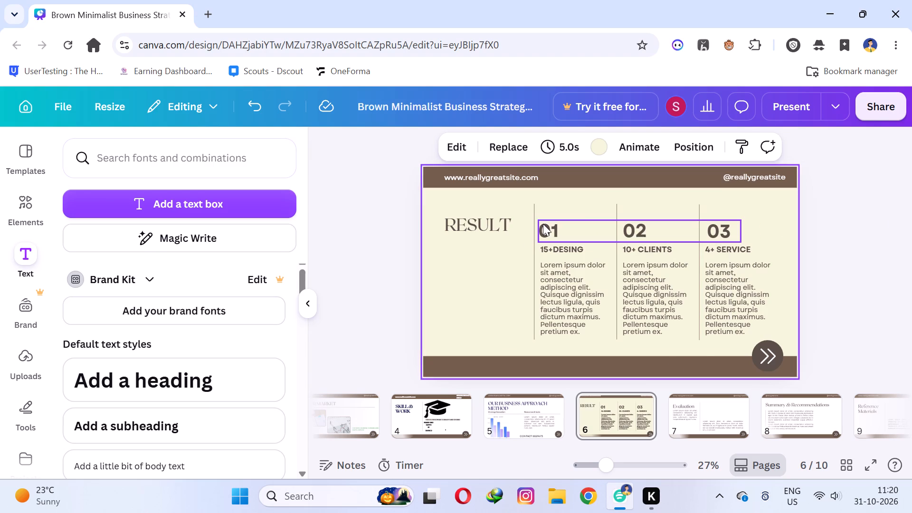
pyautogui.click(543, 224)
pyautogui.click(615, 149)
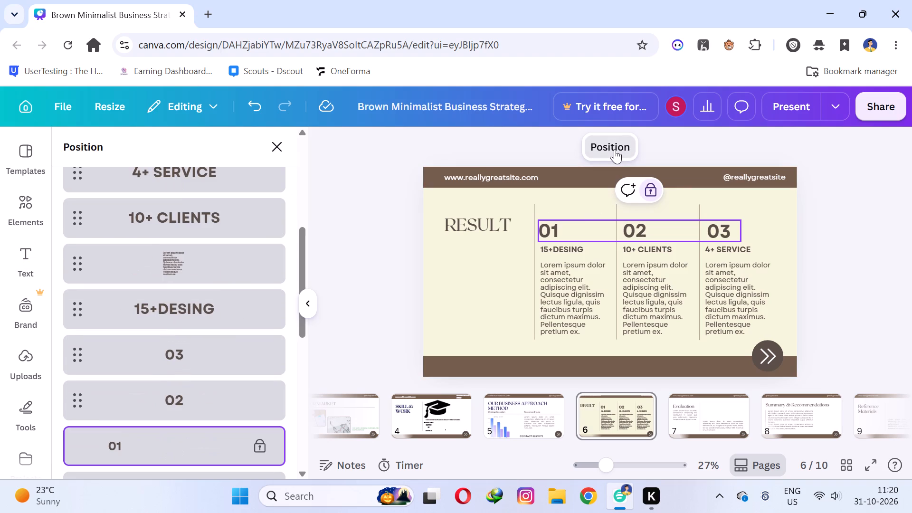
pyautogui.scroll(-7, 135, 264)
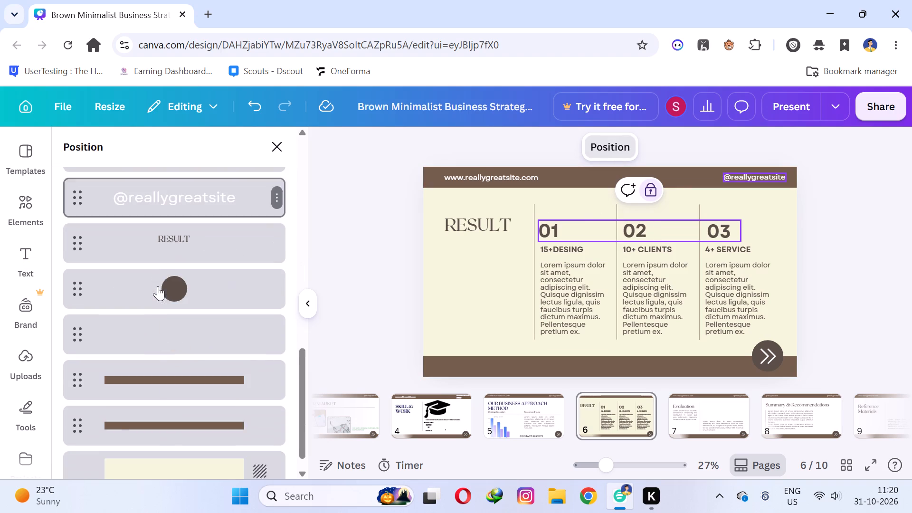
pyautogui.scroll(-3, 158, 286)
pyautogui.scroll(1, 238, 283)
pyautogui.click(347, 213)
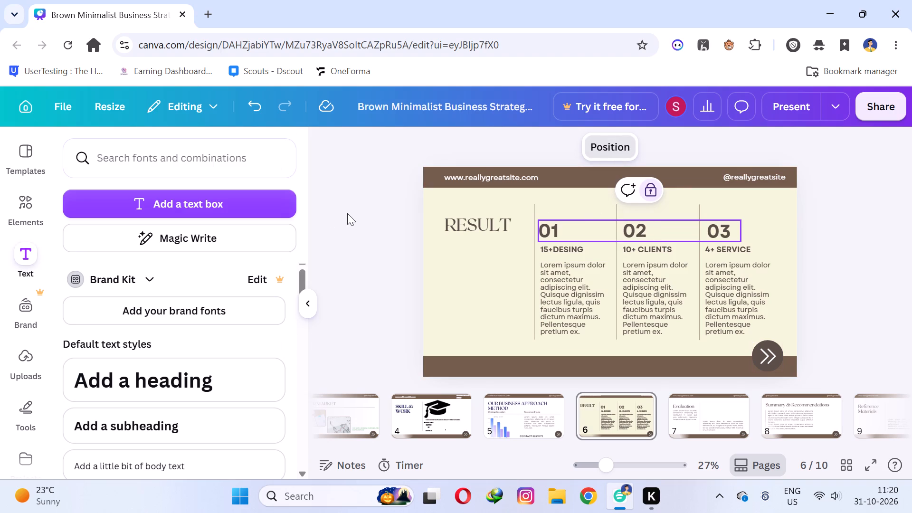
pyautogui.click(402, 183)
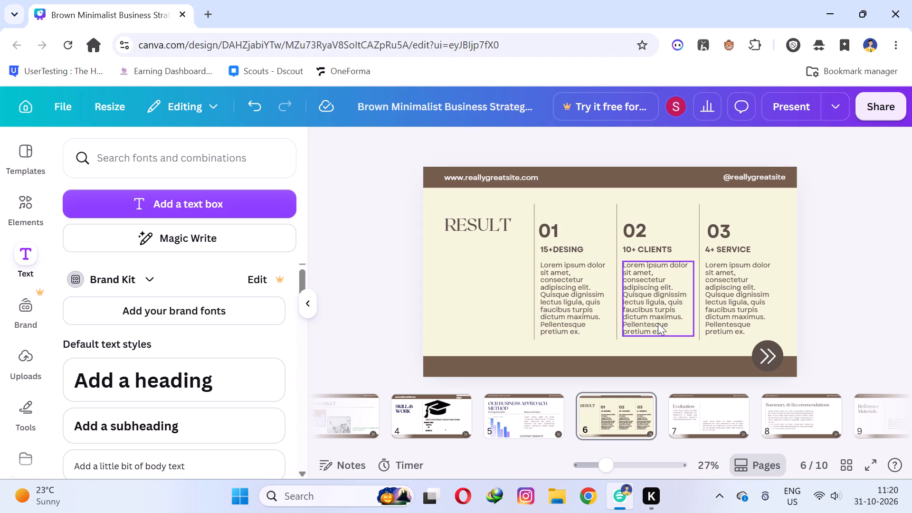
# Replace slide 7's title with "FEEDBACK".
pyautogui.click(686, 411)
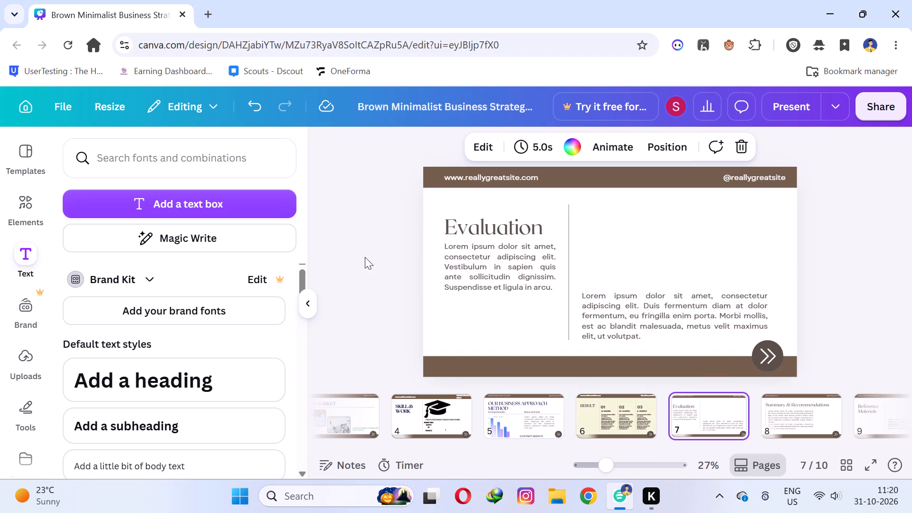
pyautogui.doubleClick(508, 232)
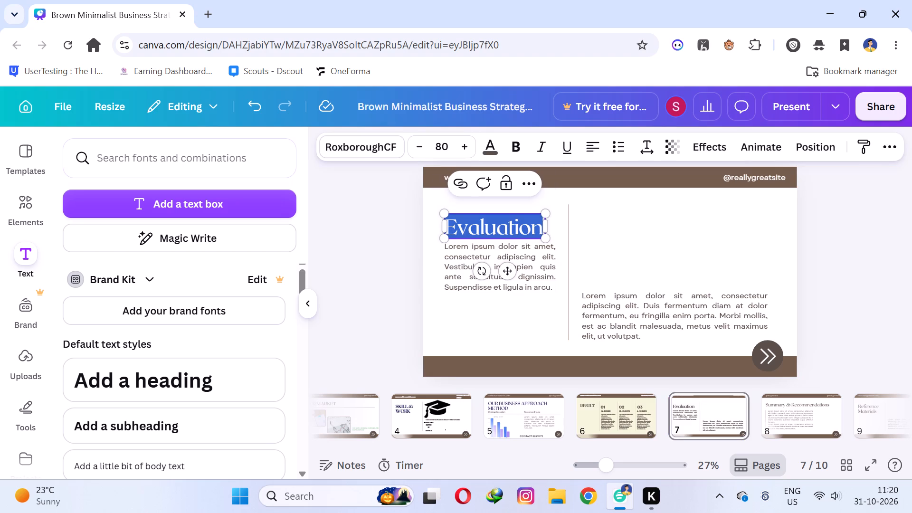
pyautogui.write('FEEDBACK')
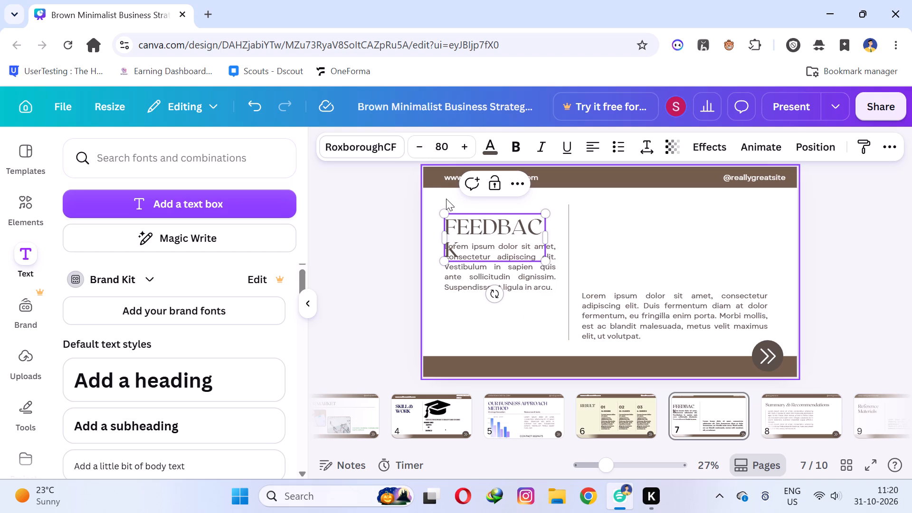
# Reduce the FEEDBACK title's font size to 70 so the word fits on a single line.
pyautogui.click(421, 152)
pyautogui.tripleClick(421, 152)
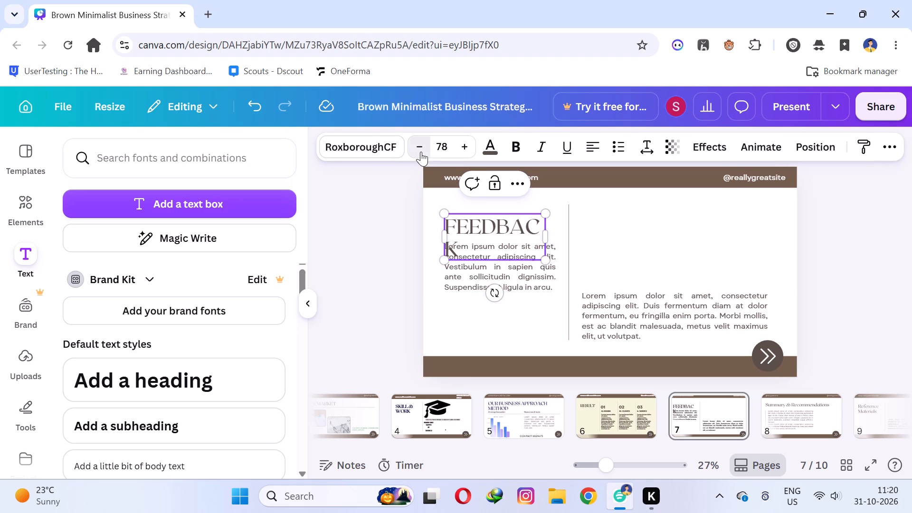
pyautogui.tripleClick(421, 152)
pyautogui.tripleClick(421, 152)
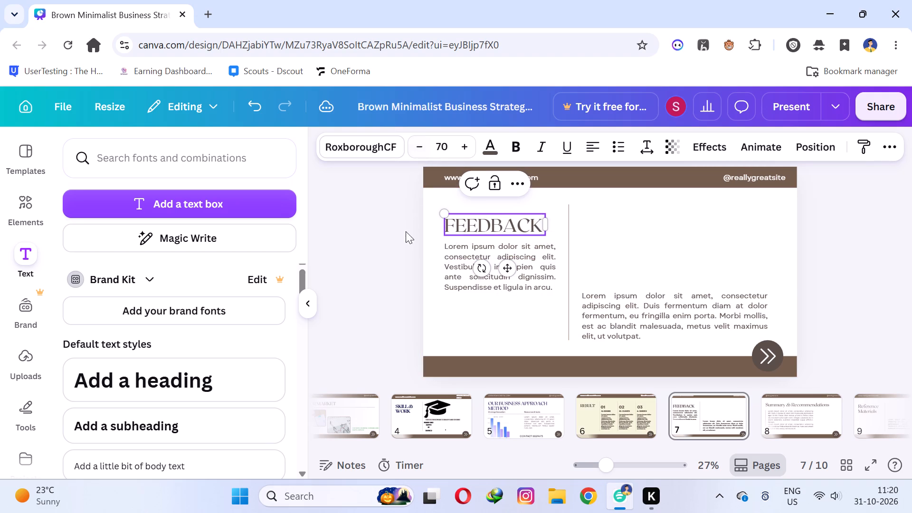
pyautogui.click(402, 247)
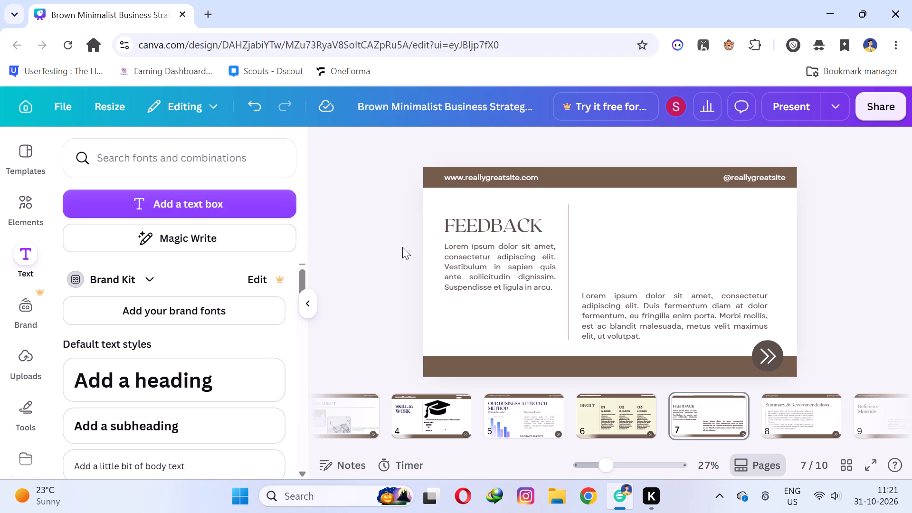
# Replace slide 7's paragraph to the right of the divider line with "I COMPETE DAILY TWO POSTER. CLIENT IS HAPPY".
pyautogui.click(645, 302)
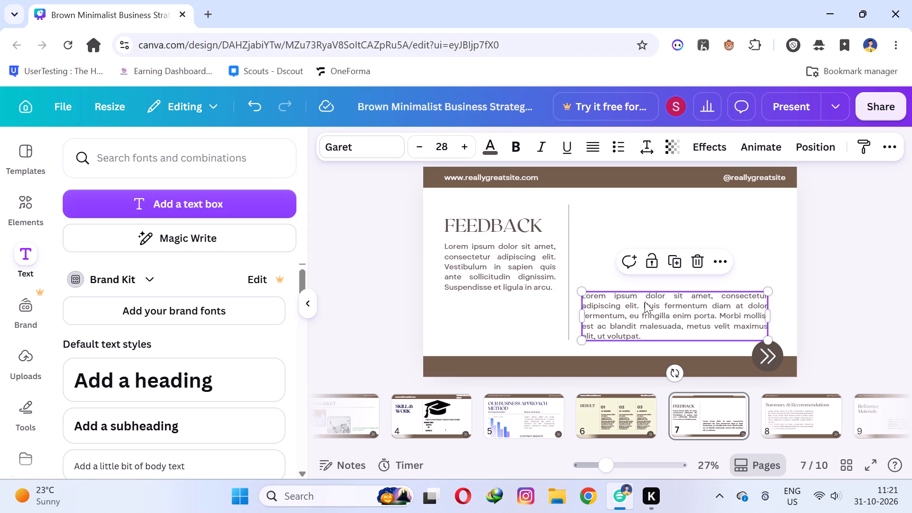
pyautogui.write('I')
pyautogui.press('space')
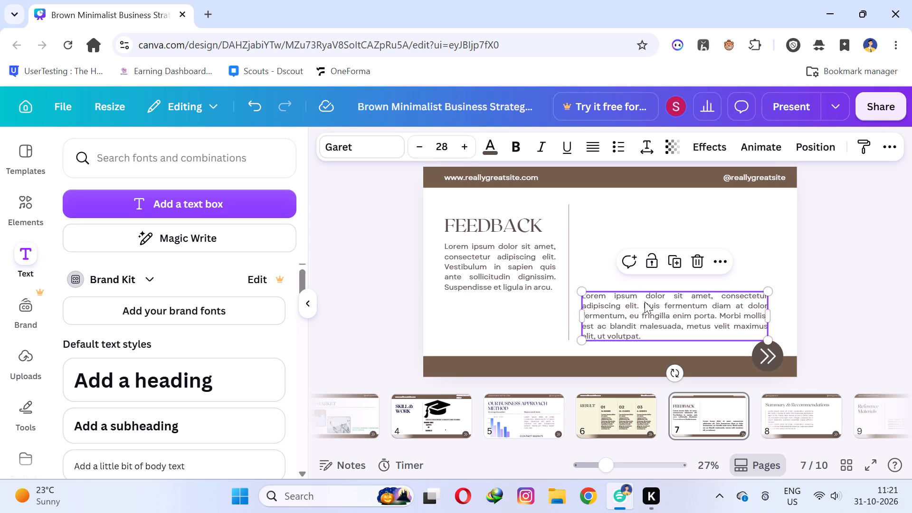
pyautogui.doubleClick(645, 302)
pyautogui.write('I COMPETE DAILY T')
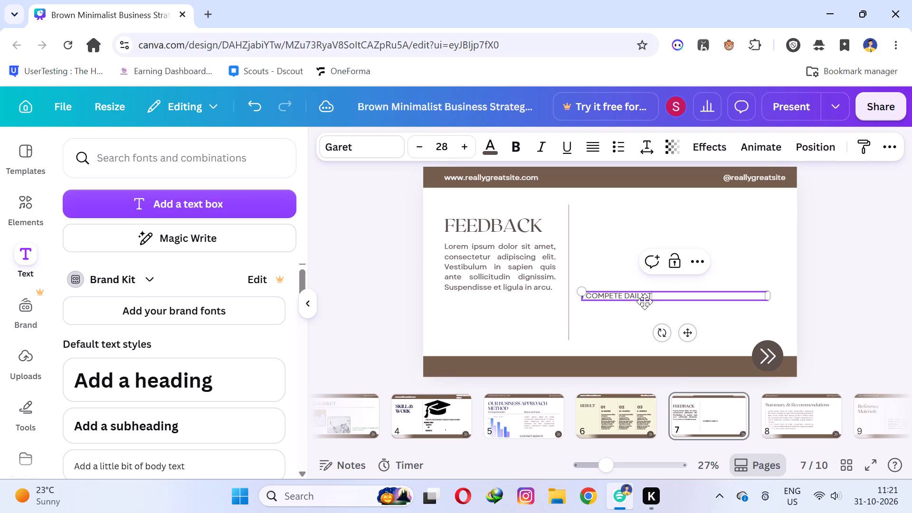
pyautogui.press('w')
pyautogui.write('O POSTER')
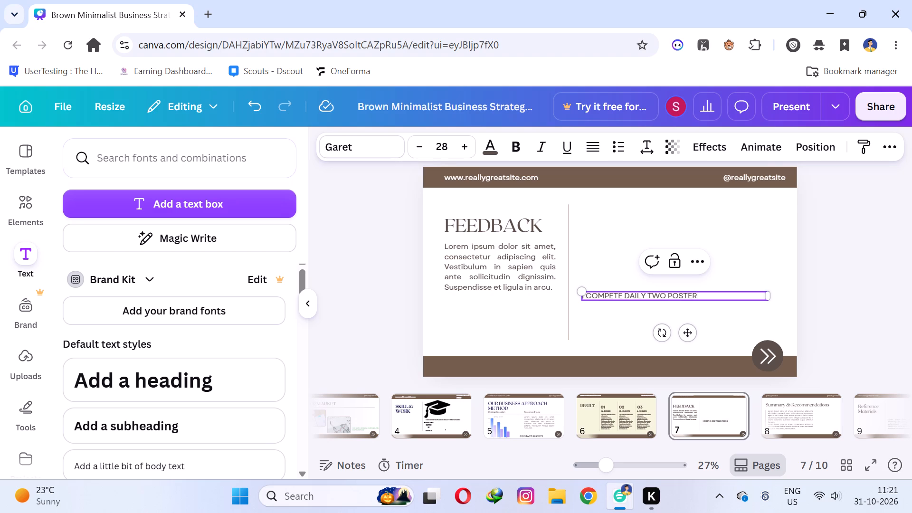
pyautogui.write('. CLIENT IS HAPPY')
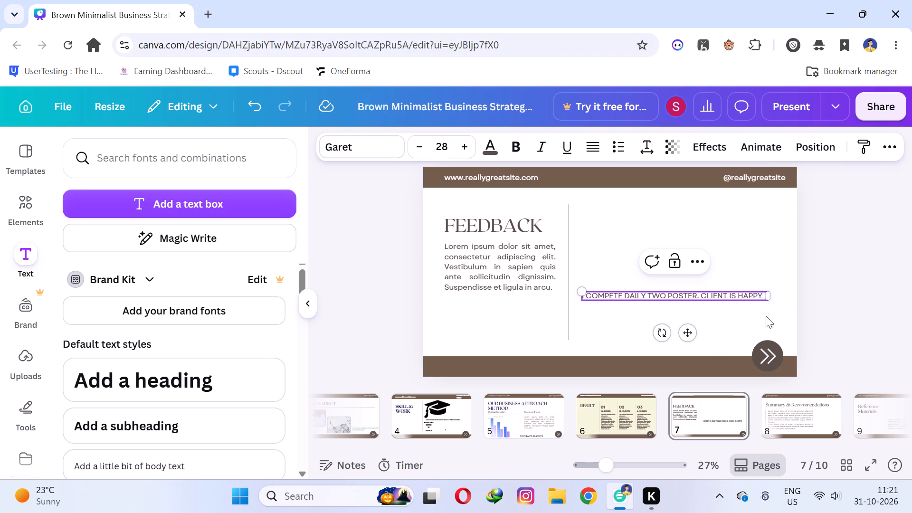
pyautogui.click(766, 316)
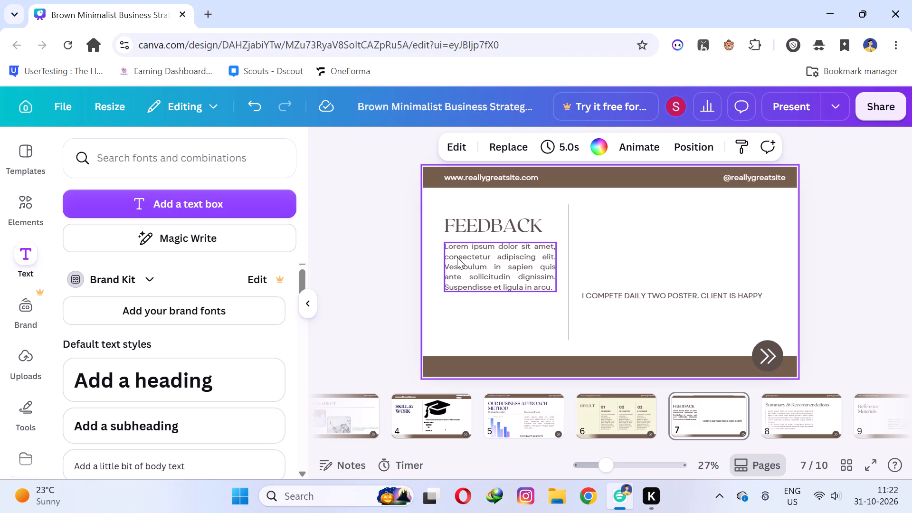
# Replace the paragraph beneath the FEEDBACK title with "I AM HARH MY WORK IS BEST." and, on a new line, "YHANK FOR SAHIL".
pyautogui.doubleClick(490, 275)
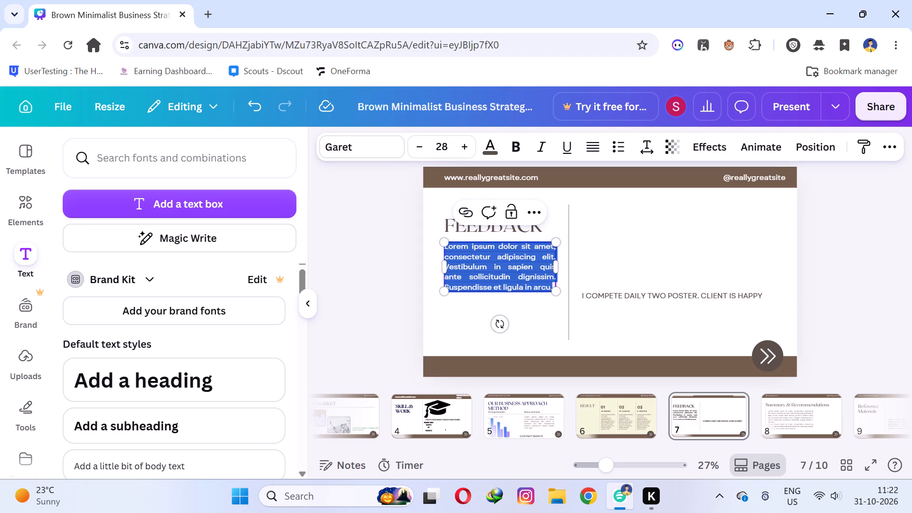
pyautogui.write('I AM HAR')
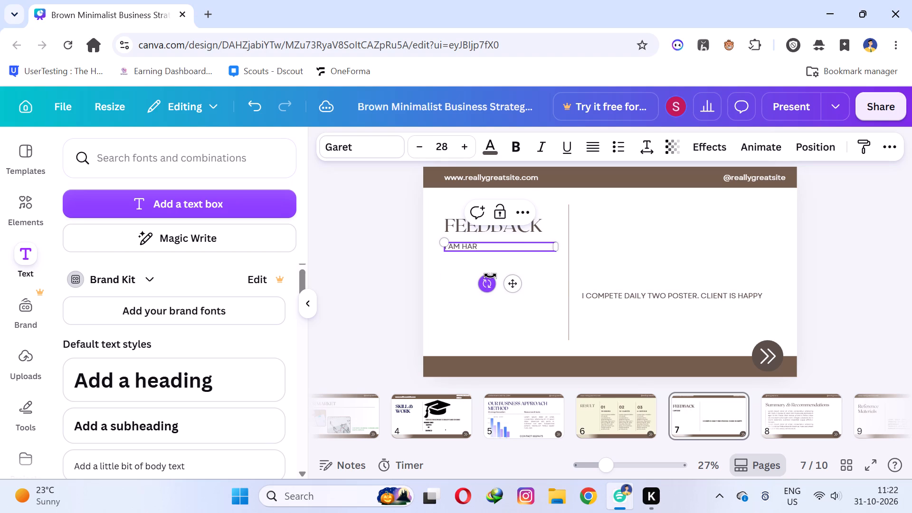
pyautogui.press('h')
pyautogui.press('space')
pyautogui.write('MY WORK IS BEST')
pyautogui.press('.')
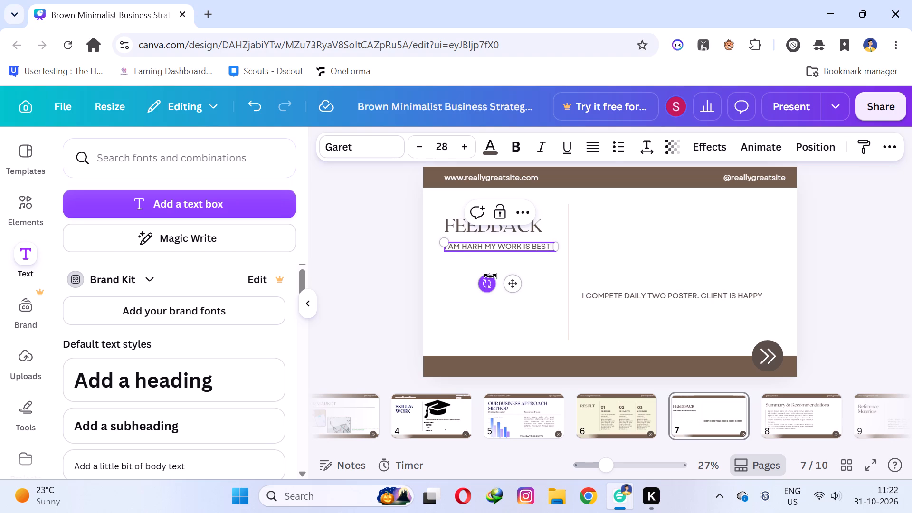
pyautogui.hotkey('shift', 'Return')
pyautogui.write('YHANK FOR SAHIL')
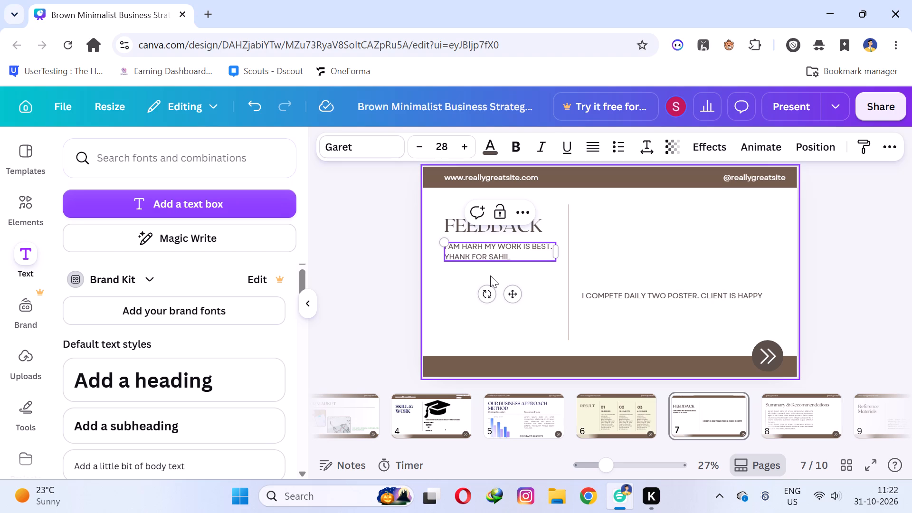
pyautogui.click(495, 263)
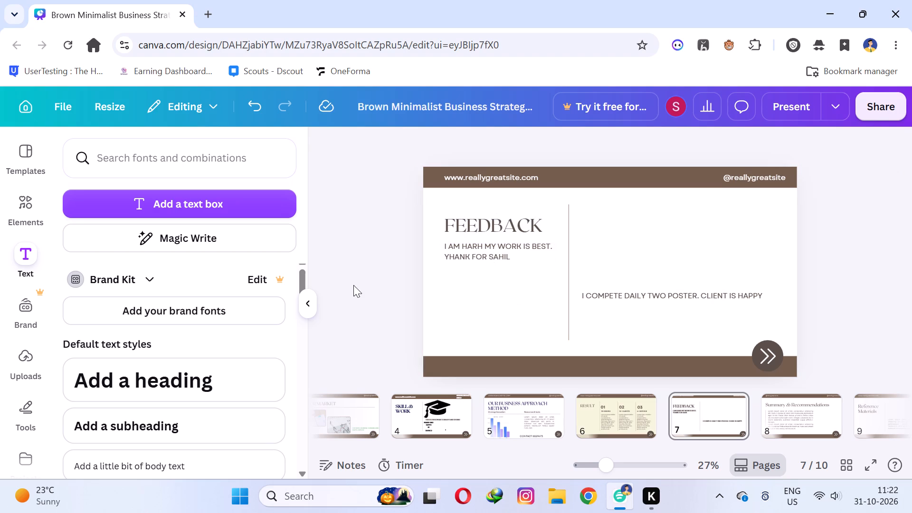
pyautogui.click(474, 259)
pyautogui.click(447, 275)
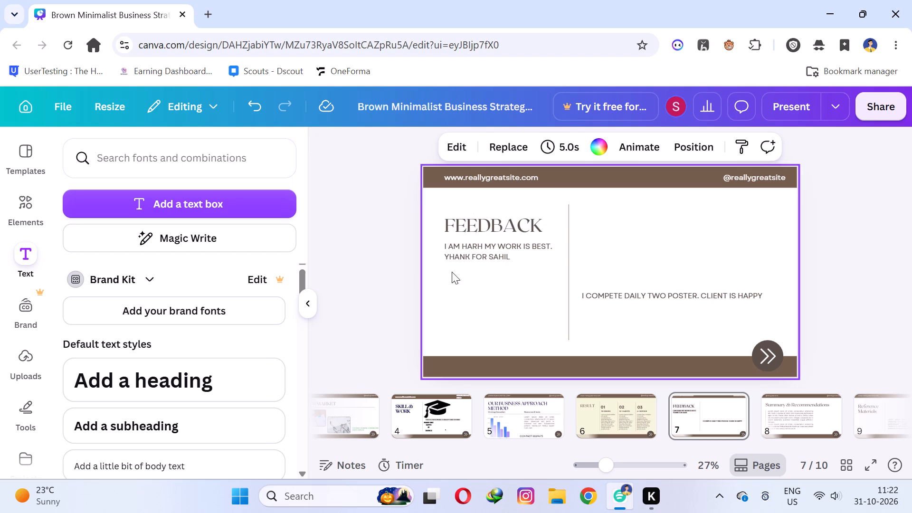
# Italicise the two-line text beneath the FEEDBACK title.
pyautogui.click(497, 245)
pyautogui.click(538, 149)
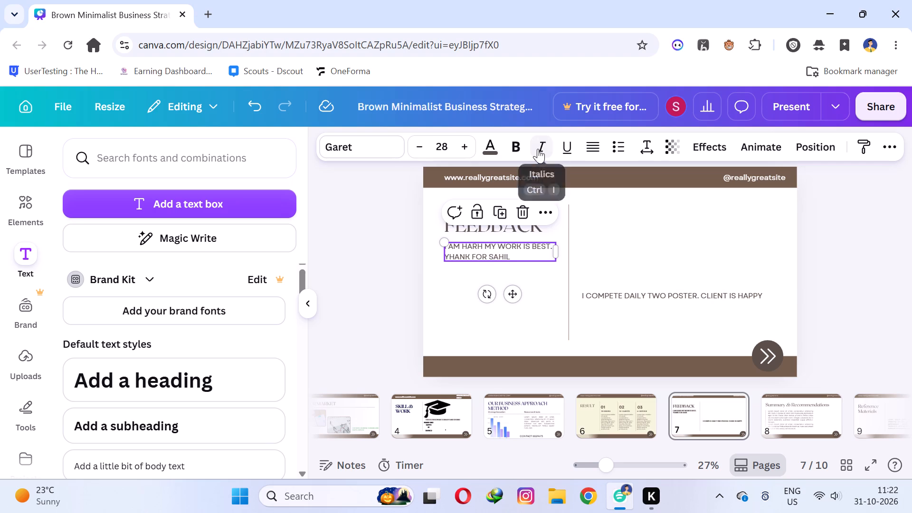
pyautogui.click(615, 293)
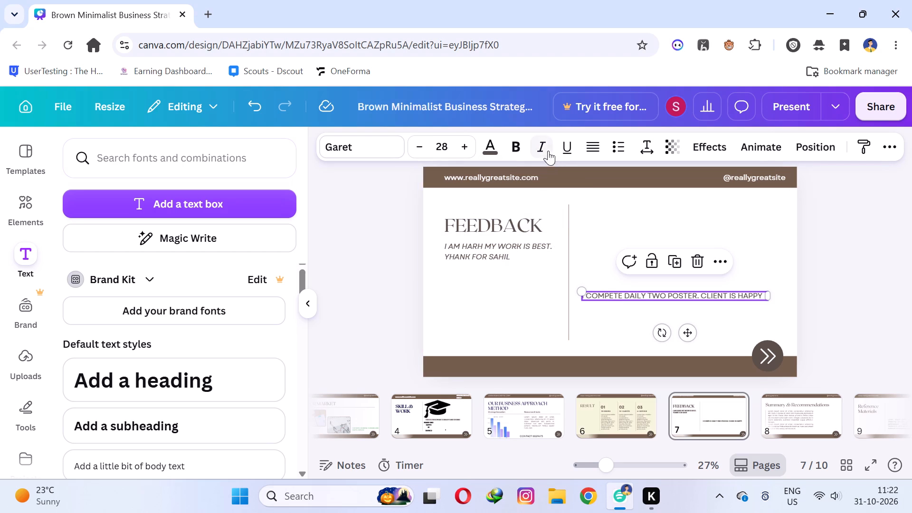
pyautogui.click(502, 317)
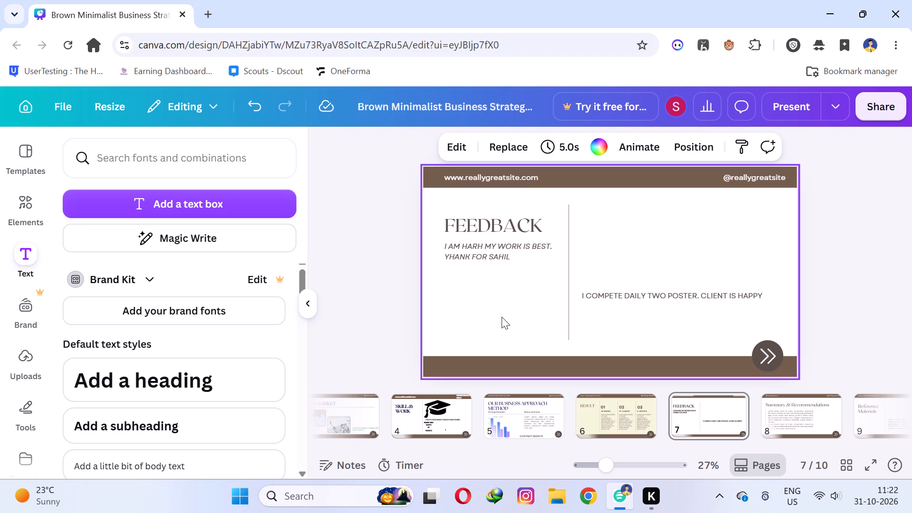
# Search the design elements for QUOTE.
pyautogui.click(17, 211)
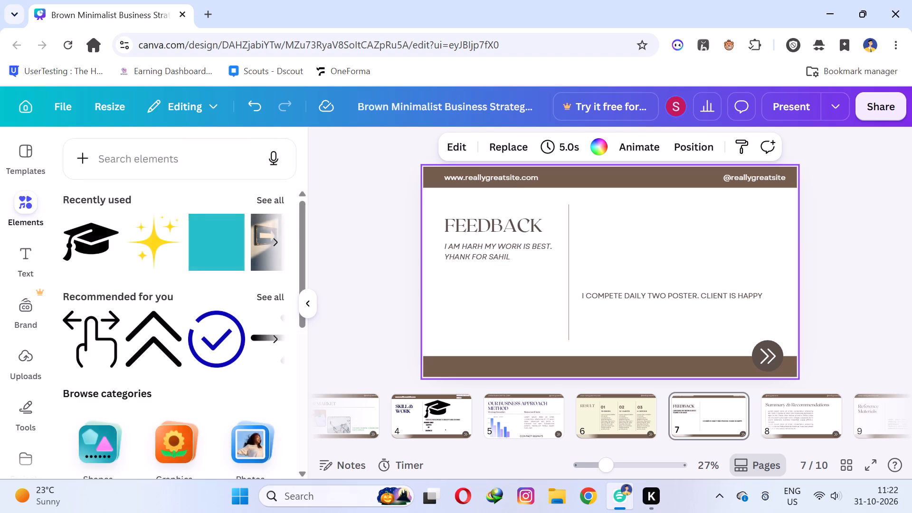
pyautogui.click(127, 161)
pyautogui.press('q')
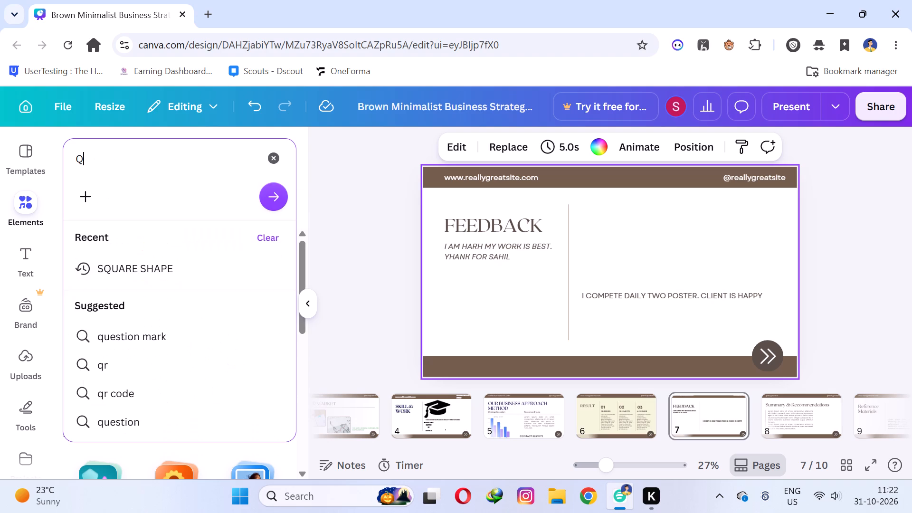
pyautogui.write('UOTE')
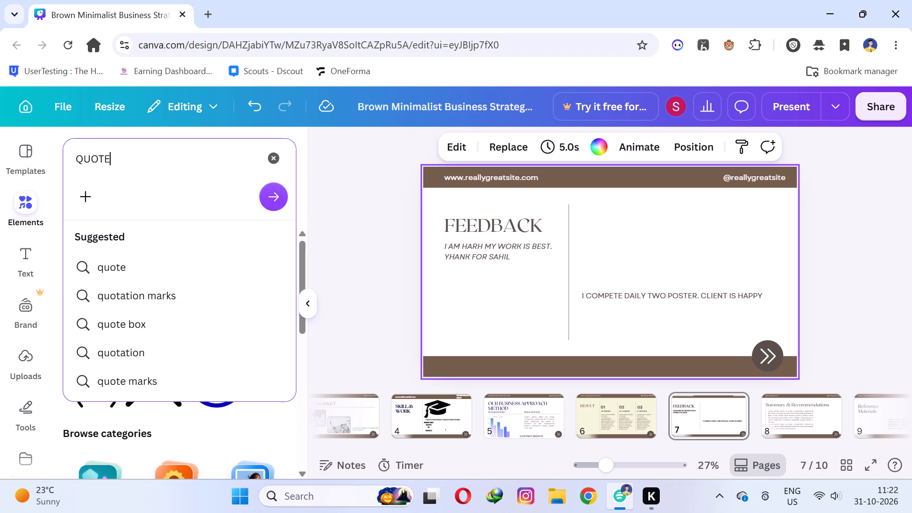
pyautogui.press('Return')
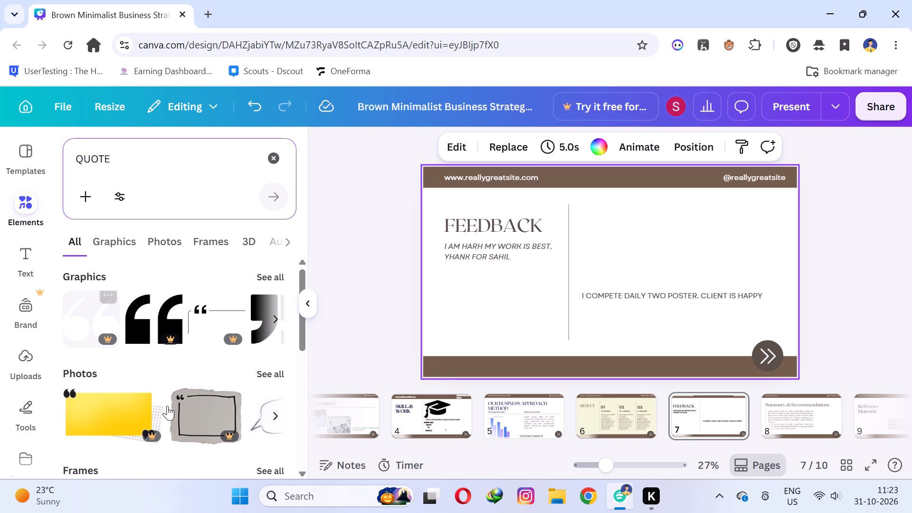
# Browse the QUOTE results across graphics, photos and frames, and show the full set of matching graphics.
pyautogui.scroll(-2, 170, 408)
pyautogui.scroll(-2, 138, 351)
pyautogui.scroll(2, 68, 360)
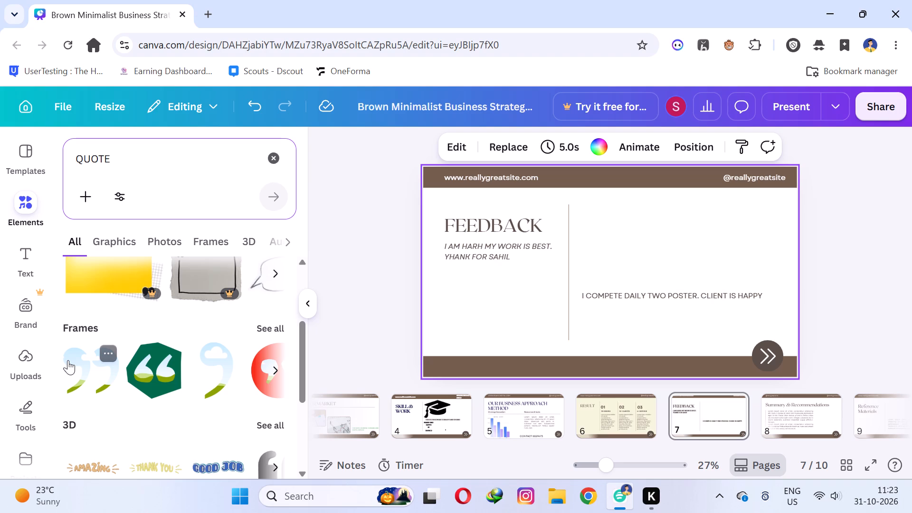
pyautogui.scroll(-3, 68, 360)
pyautogui.scroll(4, 89, 361)
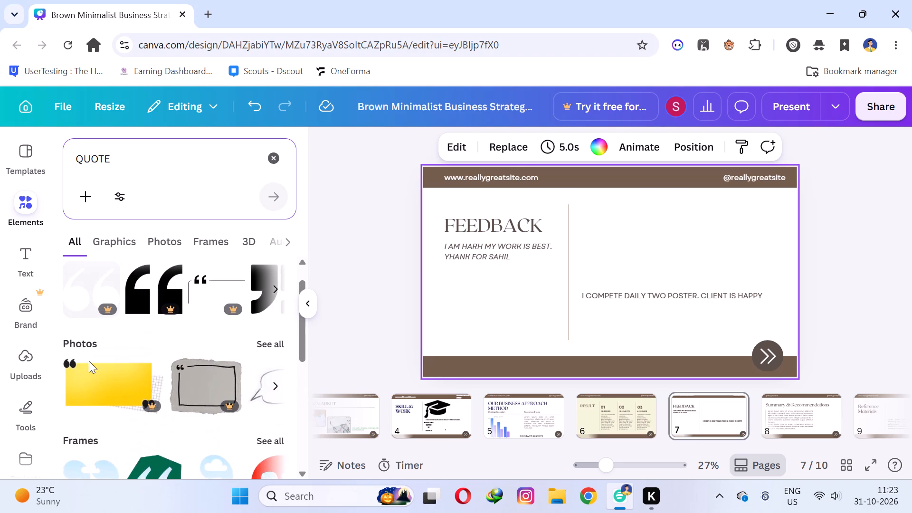
pyautogui.scroll(2, 89, 361)
pyautogui.scroll(-1, 89, 361)
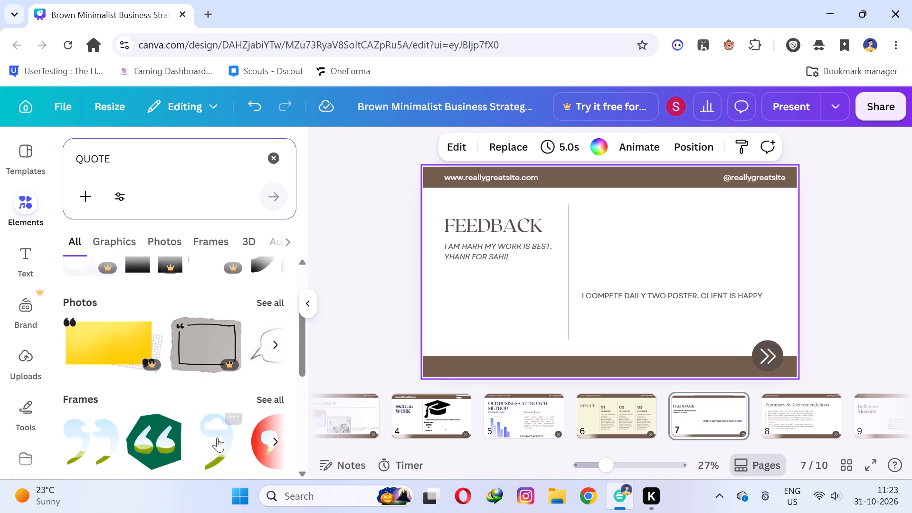
pyautogui.scroll(-1, 144, 434)
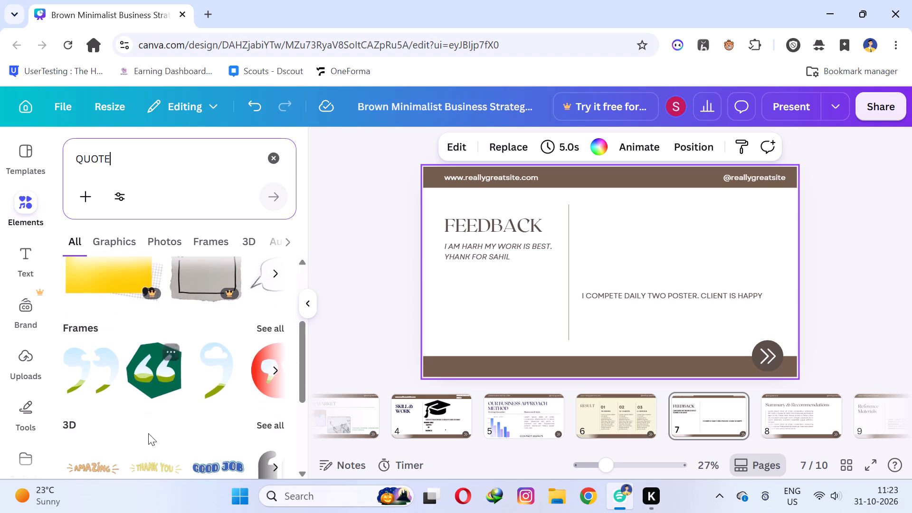
pyautogui.scroll(2, 274, 329)
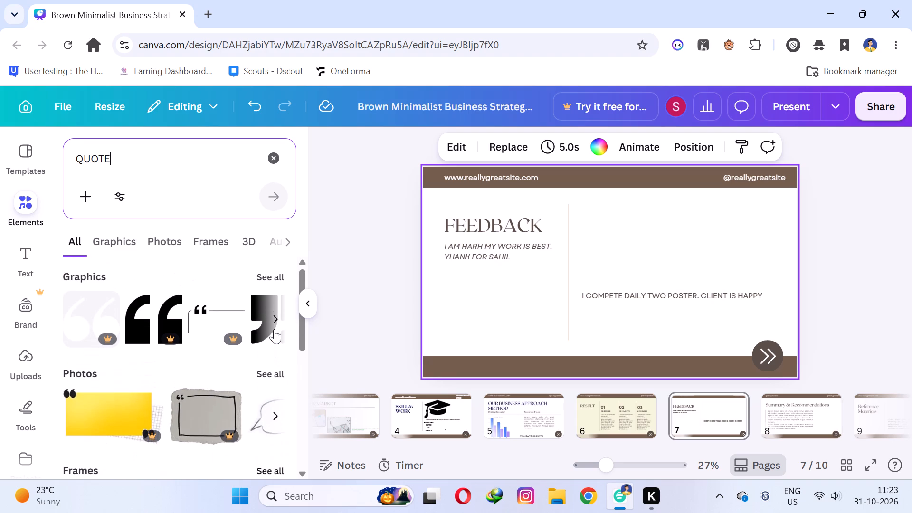
pyautogui.scroll(1, 274, 329)
pyautogui.click(271, 270)
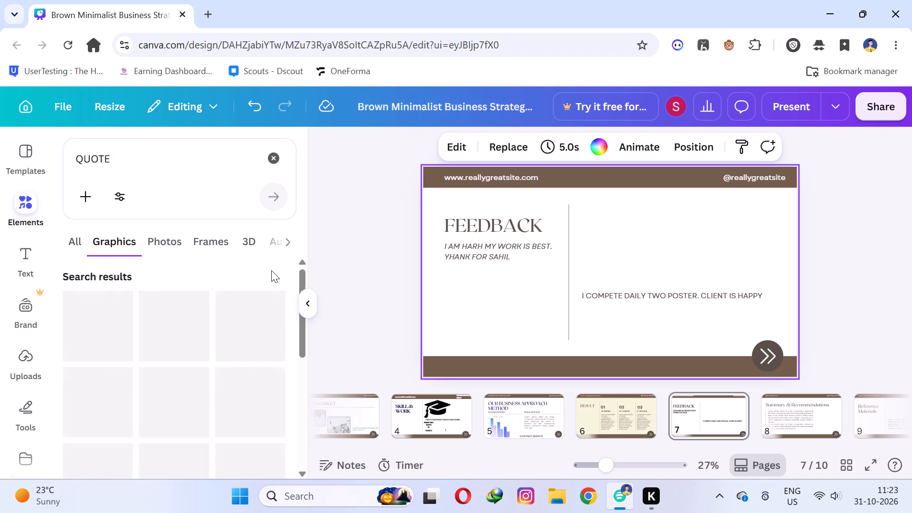
# Add the teal opening quotation-mark graphic to slide 7, beneath the two-line italic text.
pyautogui.scroll(-2, 271, 270)
pyautogui.scroll(1, 271, 270)
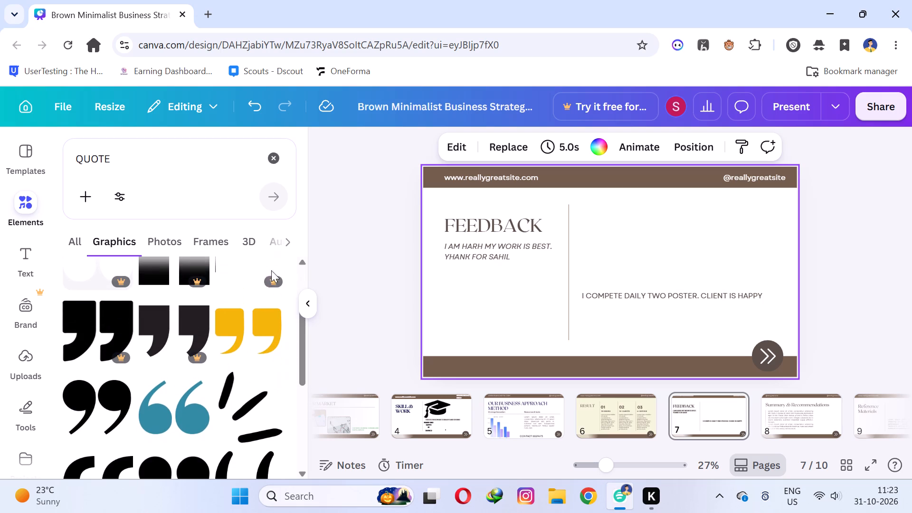
pyautogui.scroll(-2, 180, 343)
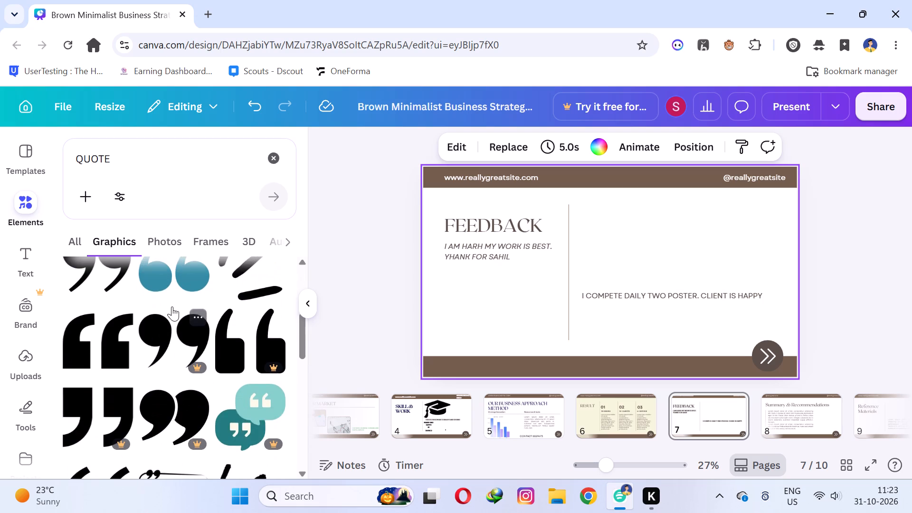
pyautogui.scroll(1, 172, 306)
pyautogui.moveTo(166, 336); pyautogui.dragTo(414, 263)
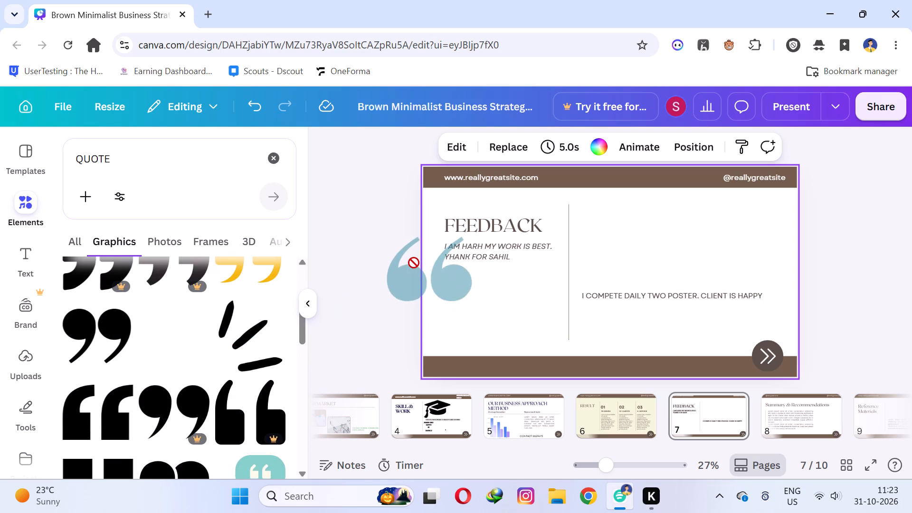
pyautogui.moveTo(414, 263); pyautogui.dragTo(491, 288)
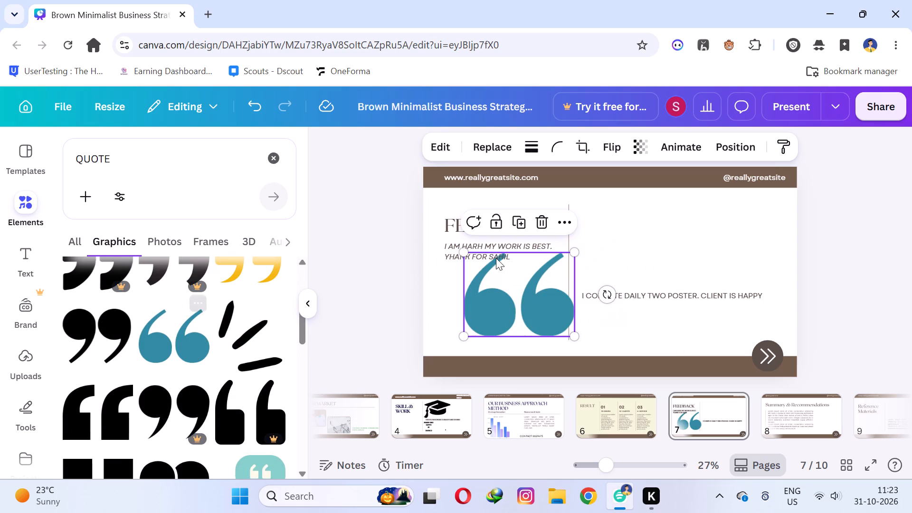
# Shrink the teal quotation mark to a small size and place it at the start of the "I COMPETE DAILY TWO POSTER" sentence.
pyautogui.moveTo(465, 251); pyautogui.dragTo(483, 277)
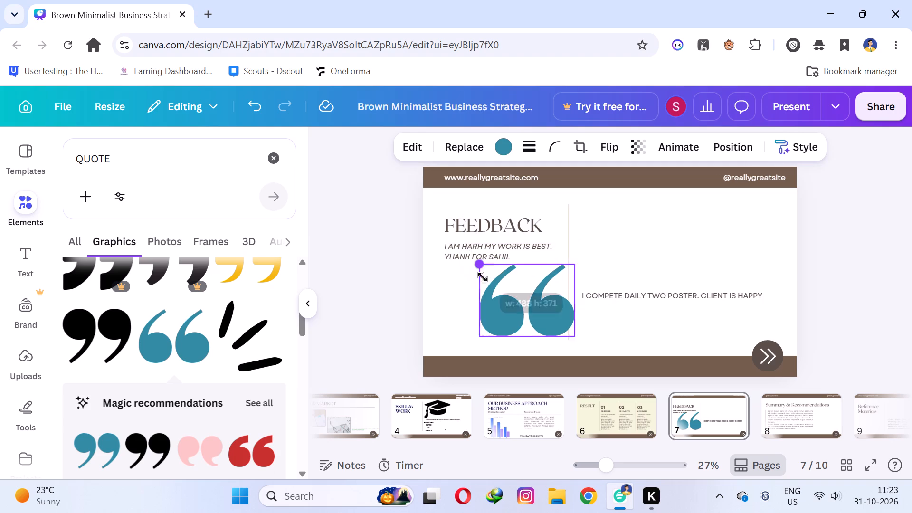
pyautogui.moveTo(483, 277); pyautogui.dragTo(515, 312)
pyautogui.moveTo(531, 316); pyautogui.dragTo(539, 295)
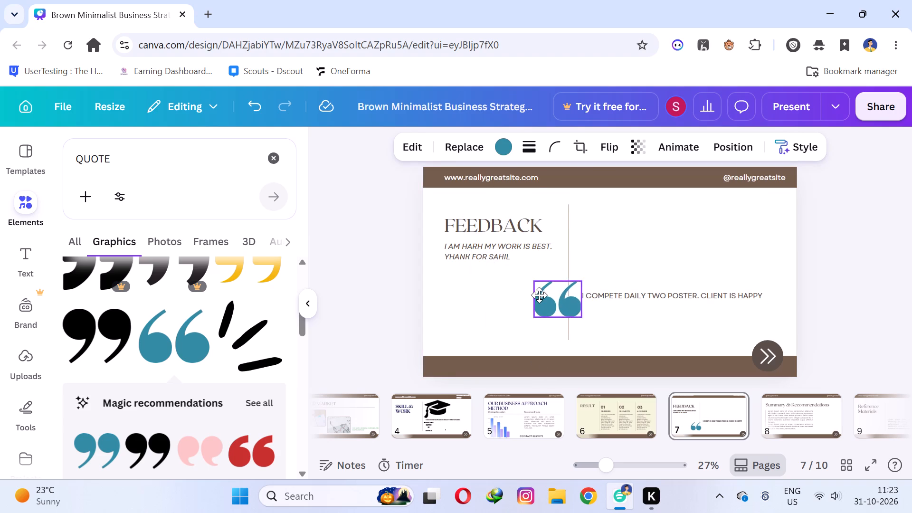
pyautogui.moveTo(539, 295); pyautogui.dragTo(565, 257)
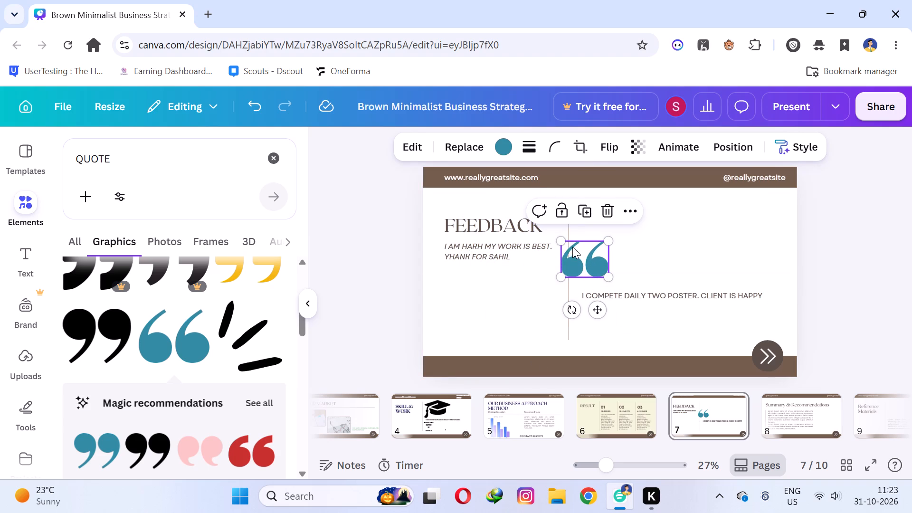
pyautogui.moveTo(563, 237); pyautogui.dragTo(592, 259)
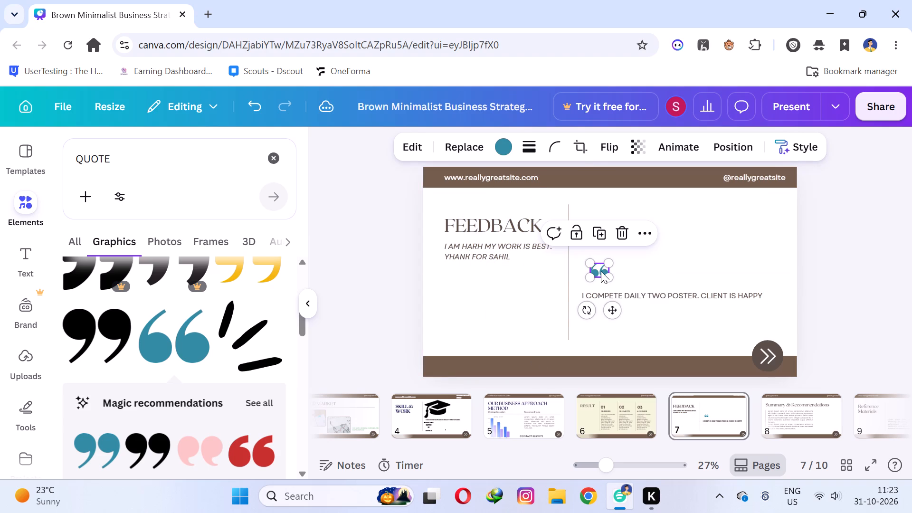
pyautogui.moveTo(598, 271); pyautogui.dragTo(574, 292)
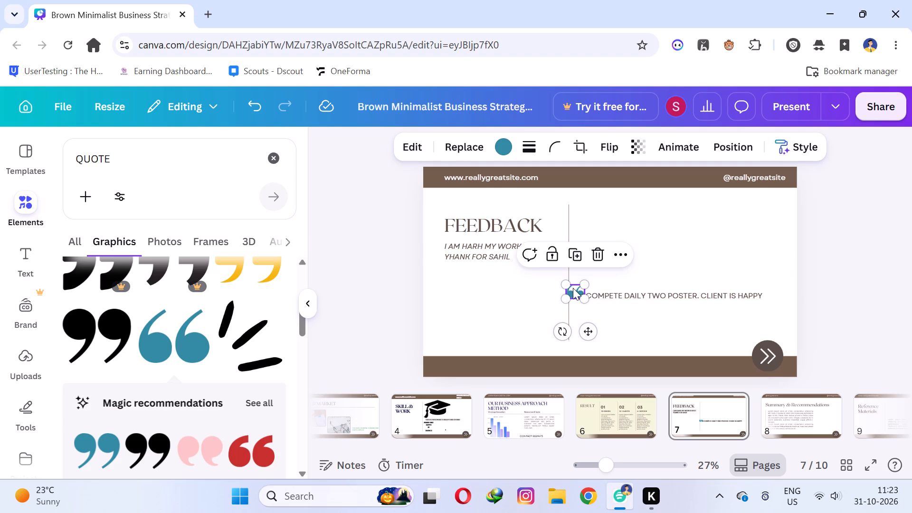
# Shift the "I COMPETE DAILY TWO POSTER. CLIENT IS HAPPY" text slightly right, clear of the opening quotation mark.
pyautogui.moveTo(643, 295); pyautogui.dragTo(650, 295)
pyautogui.click(646, 314)
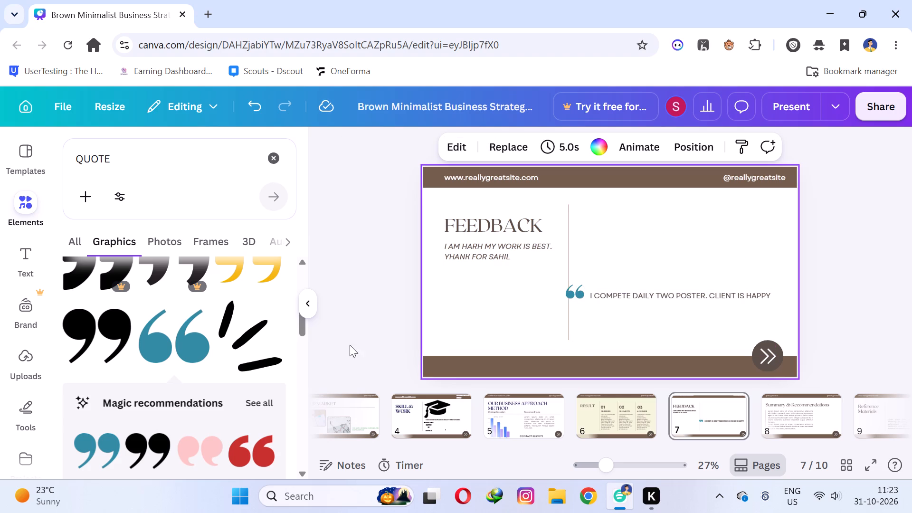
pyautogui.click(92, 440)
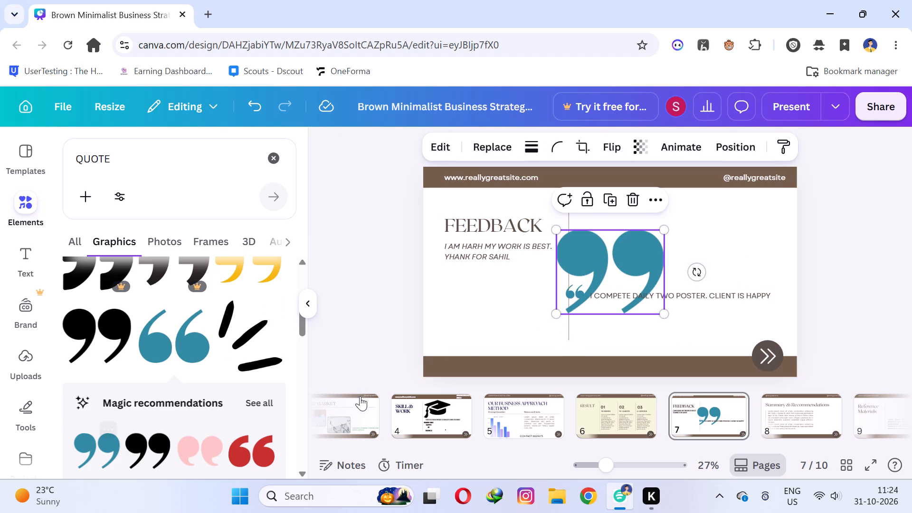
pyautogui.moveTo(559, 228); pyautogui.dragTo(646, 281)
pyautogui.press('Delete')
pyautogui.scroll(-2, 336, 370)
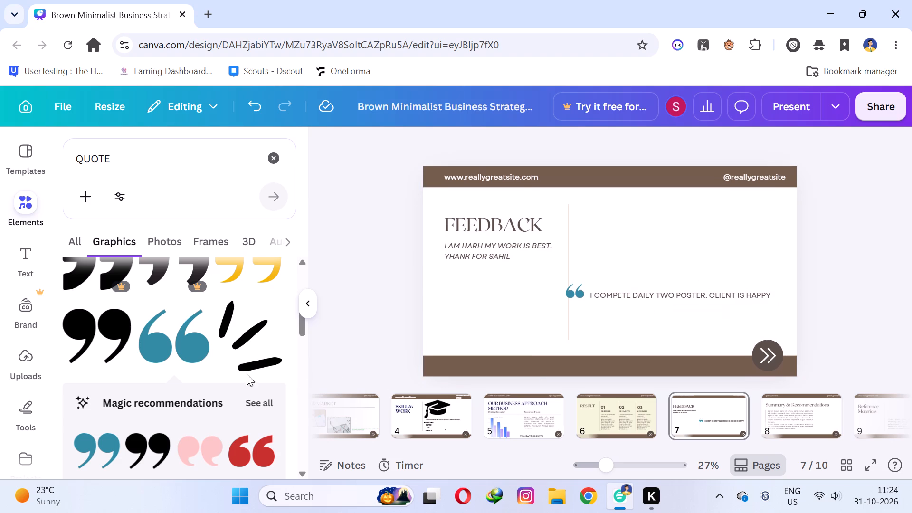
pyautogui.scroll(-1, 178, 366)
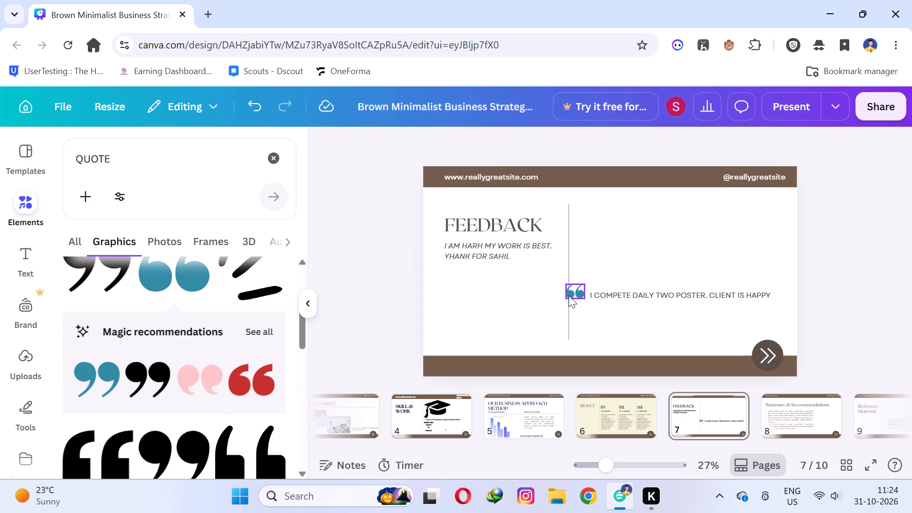
# Duplicate the small teal opening quotation mark and move the copy into the empty space above the sentence.
pyautogui.rightClick(570, 293)
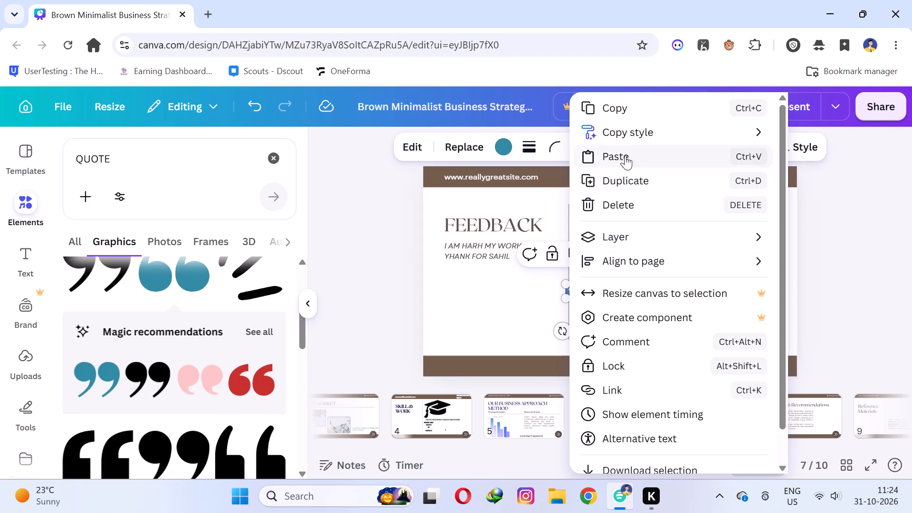
pyautogui.click(617, 177)
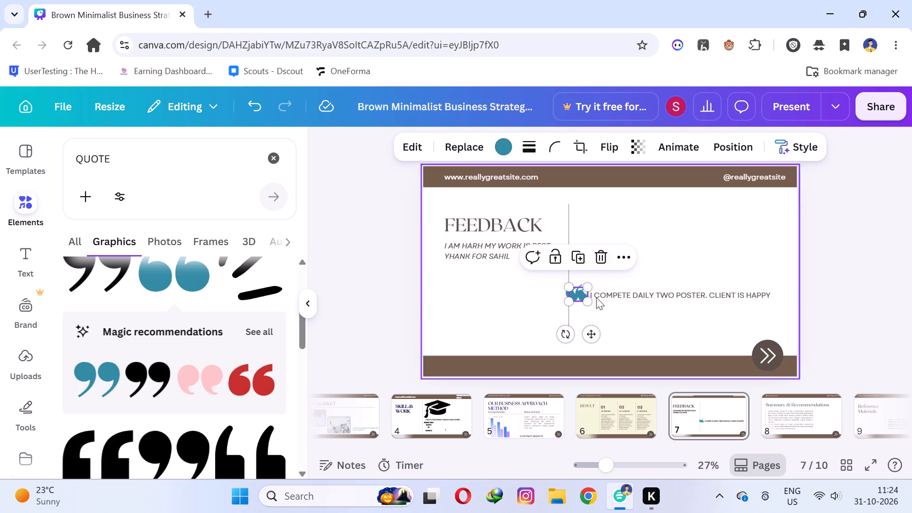
pyautogui.moveTo(578, 298); pyautogui.dragTo(648, 285)
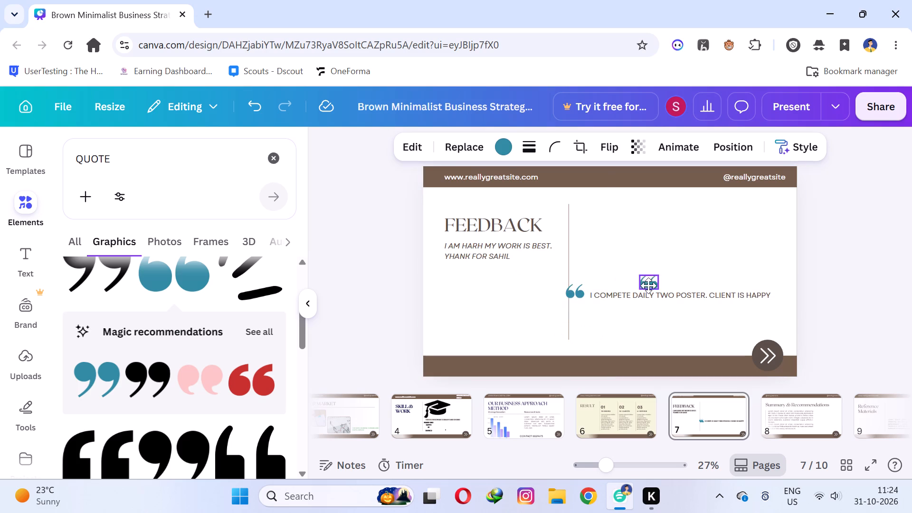
pyautogui.moveTo(648, 285); pyautogui.dragTo(686, 257)
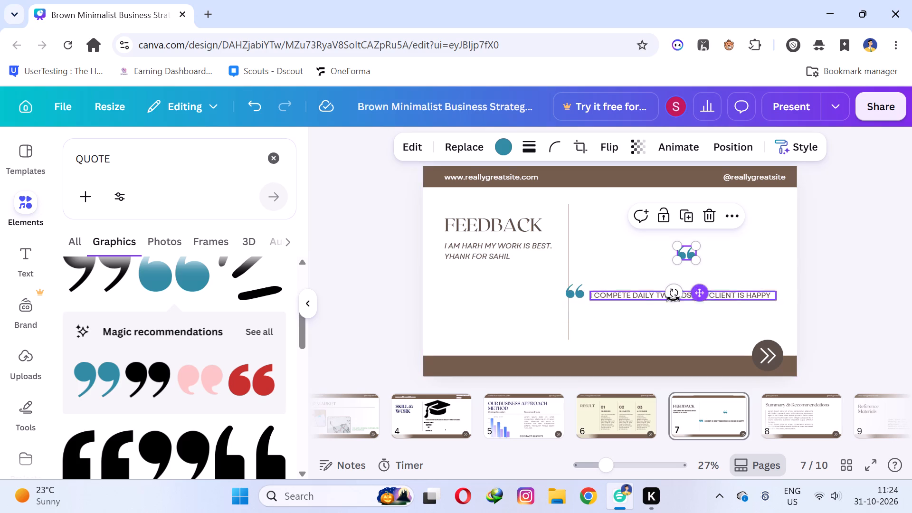
# Rotate the copied mark about half a turn and place it just after "HAPPY" as the closing quotation mark.
pyautogui.moveTo(668, 296); pyautogui.dragTo(790, 217)
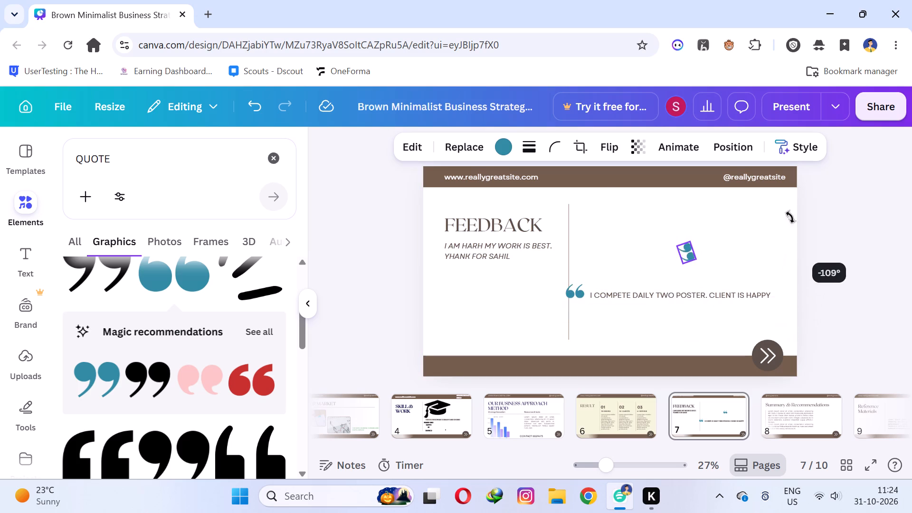
pyautogui.moveTo(790, 217); pyautogui.dragTo(696, 103)
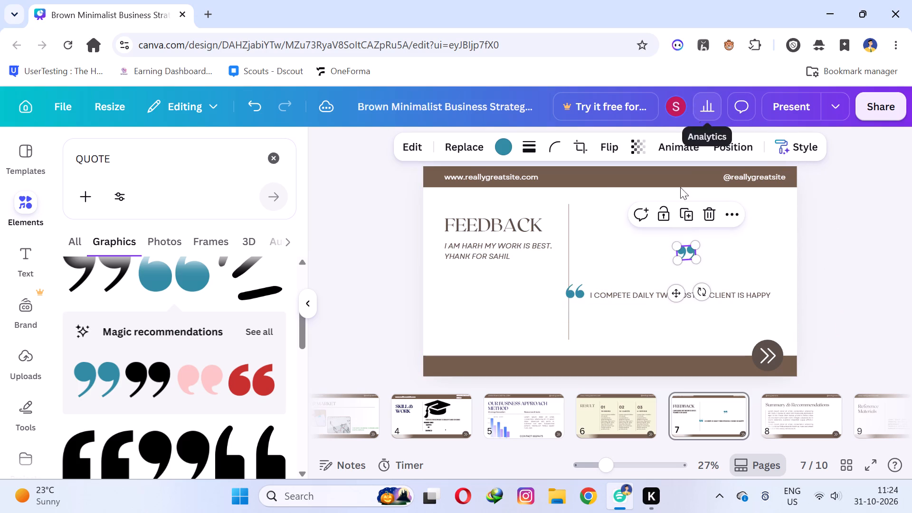
pyautogui.moveTo(684, 252); pyautogui.dragTo(780, 290)
pyautogui.click(823, 274)
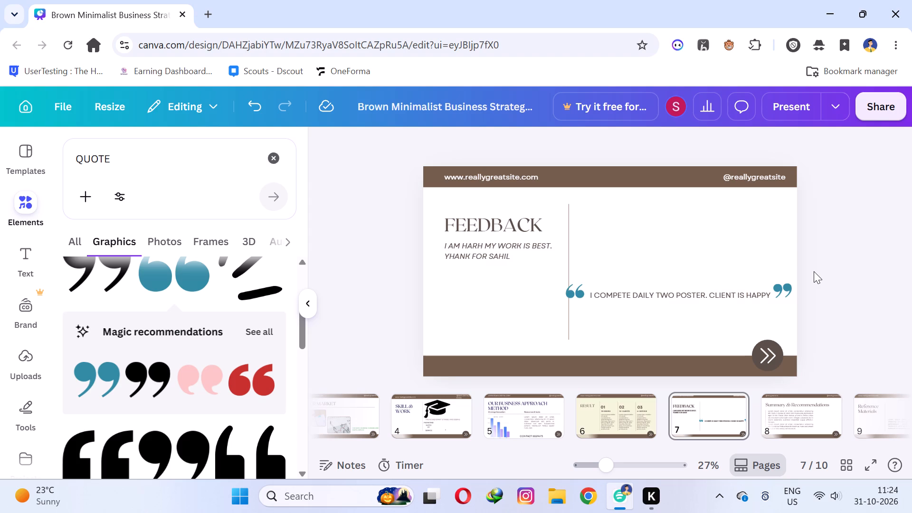
# Open slide 8, "Summary & Recommendations".
pyautogui.click(794, 408)
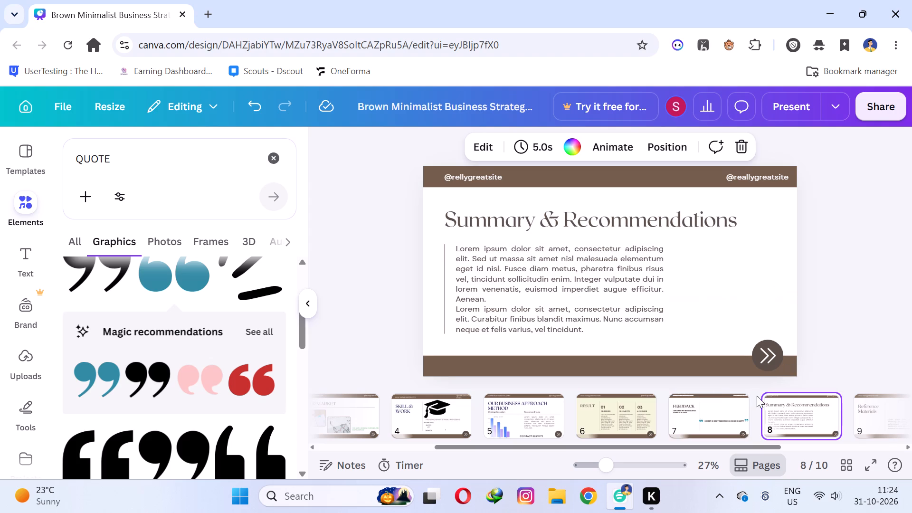
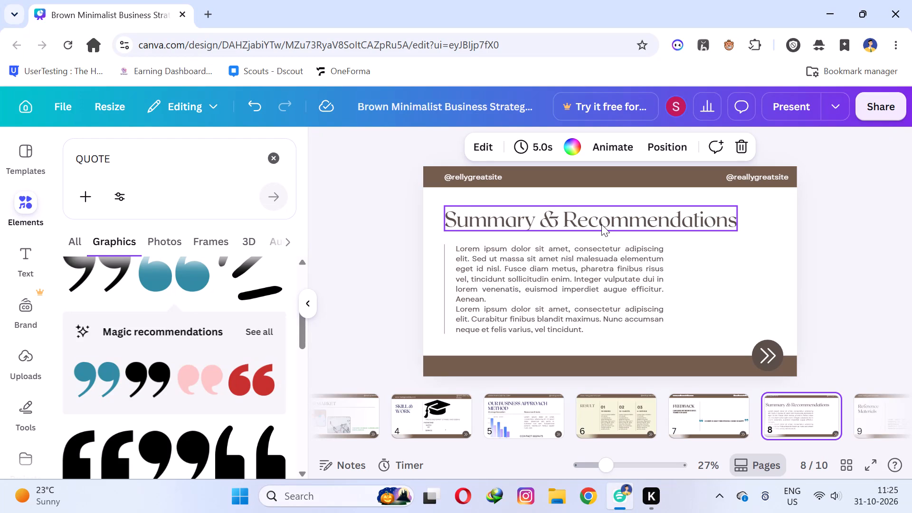
# Replace the first Lorem ipsum paragraph on slide 8 with three lines: "SPECIL MEDIA POST", "LOGINDESIGN" and "BUSINESS CARD".
pyautogui.tripleClick(574, 253)
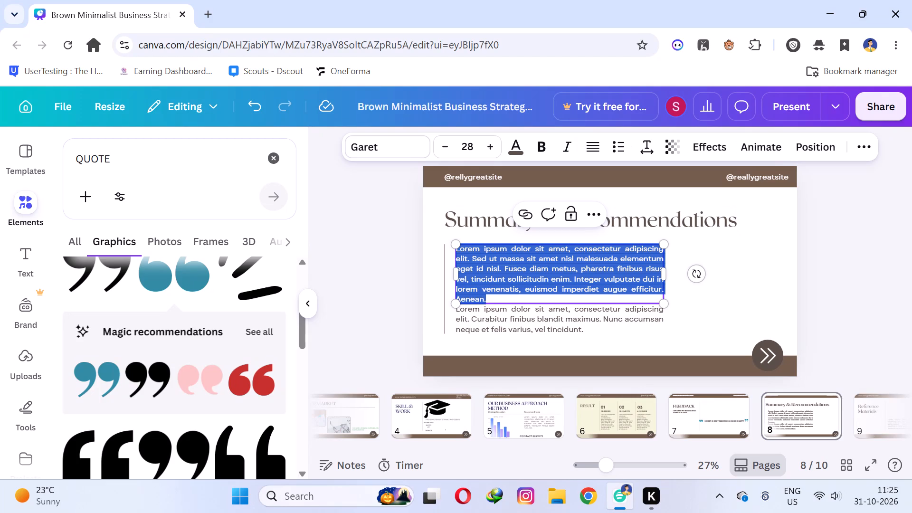
pyautogui.write('SPECIL')
pyautogui.press('space')
pyautogui.write('MEDIA POST')
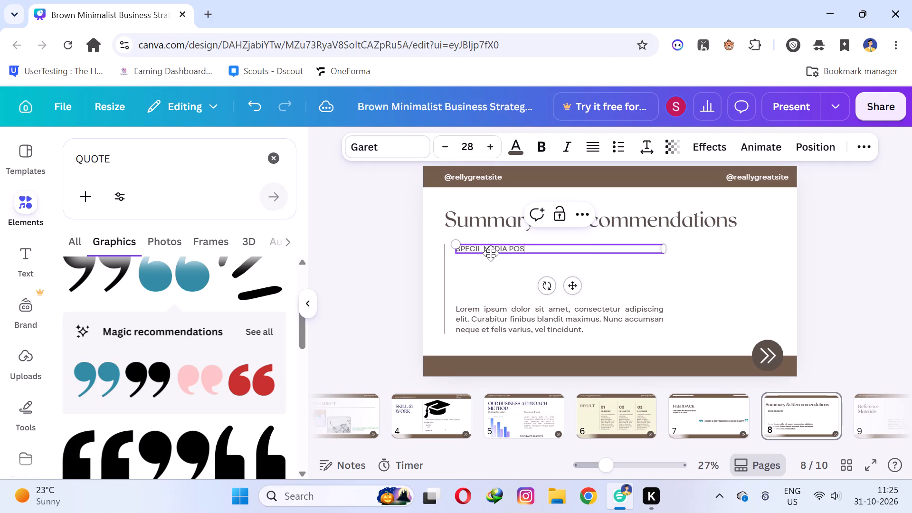
pyautogui.hotkey('shift', 'Return')
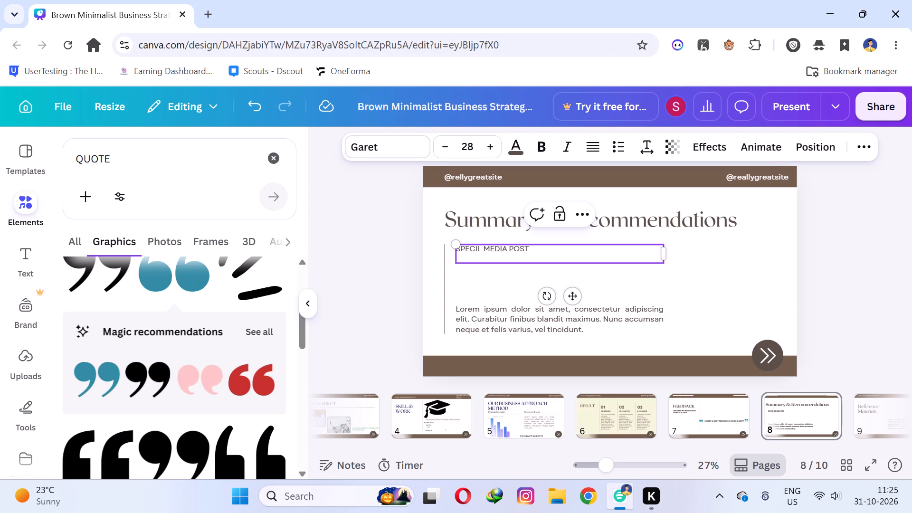
pyautogui.write('LOGINDES')
pyautogui.write('IGN')
pyautogui.hotkey('shift', 'Return')
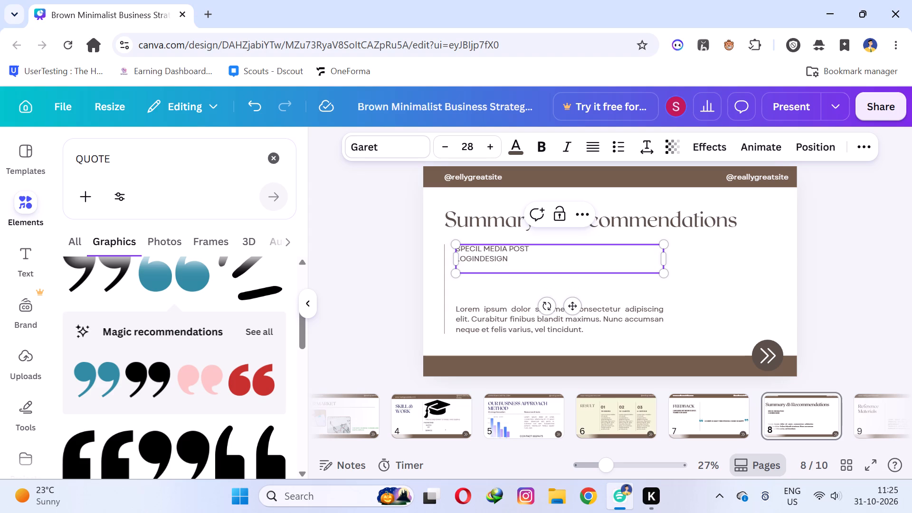
pyautogui.write('BUSINESS CARD')
pyautogui.hotkey('shift', 'Return')
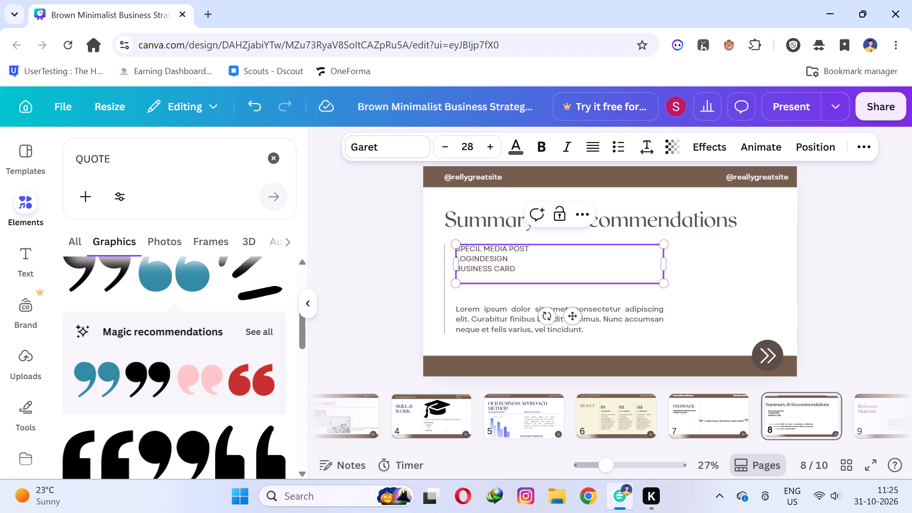
pyautogui.click(722, 272)
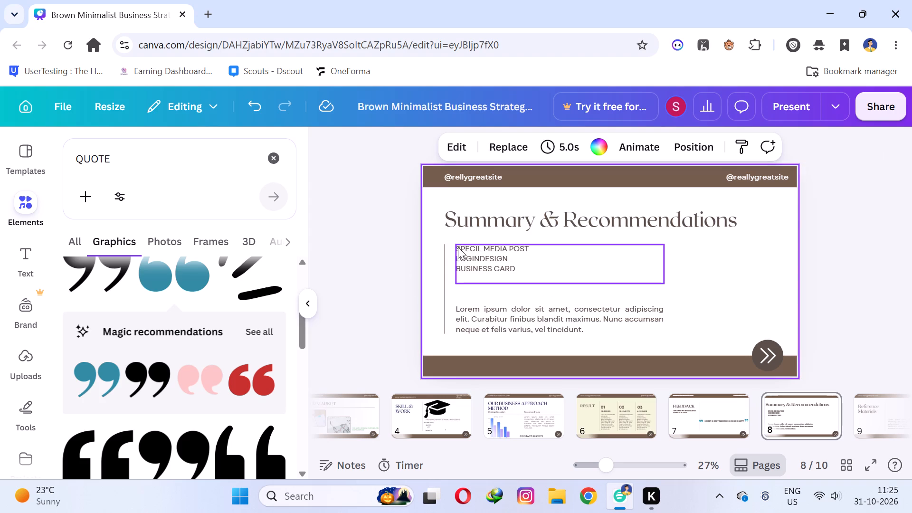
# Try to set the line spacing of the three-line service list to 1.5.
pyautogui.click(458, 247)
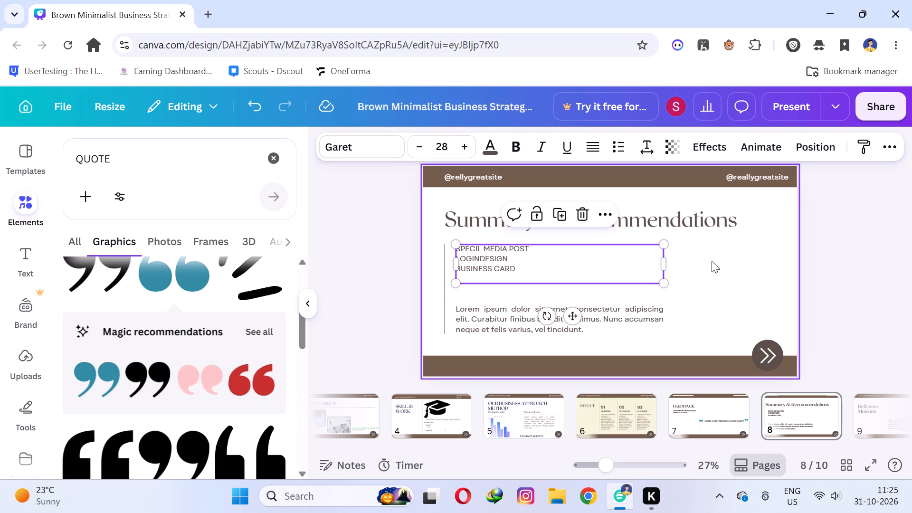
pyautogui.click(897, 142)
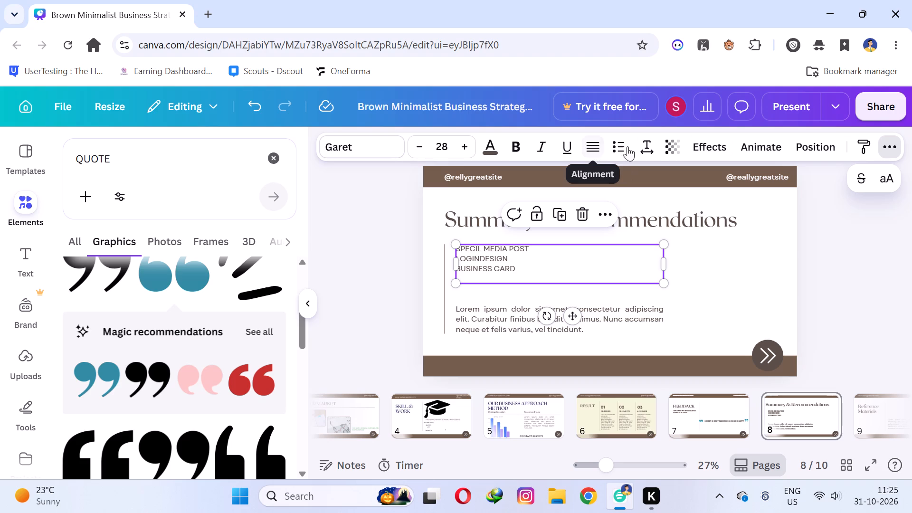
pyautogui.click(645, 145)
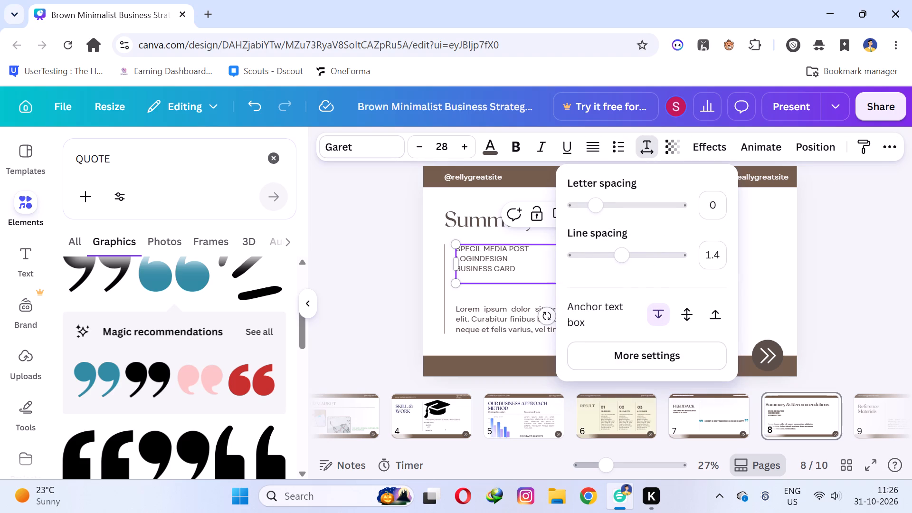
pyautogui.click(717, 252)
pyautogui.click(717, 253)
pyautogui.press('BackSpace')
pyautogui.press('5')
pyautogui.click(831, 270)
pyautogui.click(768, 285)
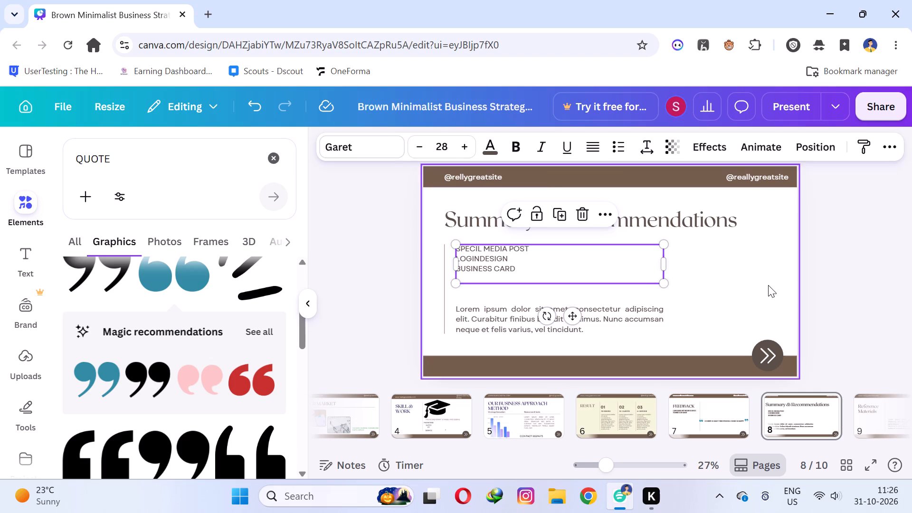
# Make the three-line service list under the "Summary & Recommendations" heading bold.
pyautogui.moveTo(523, 284); pyautogui.dragTo(470, 247)
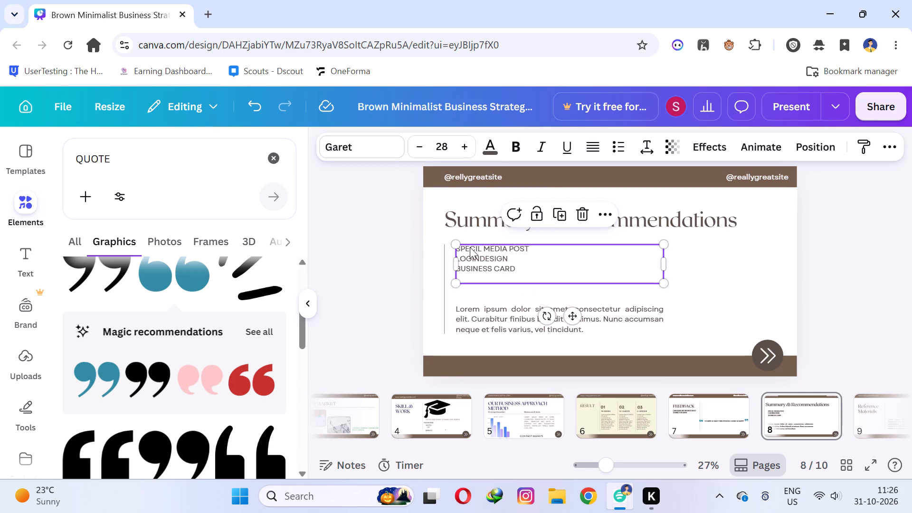
pyautogui.click(520, 144)
pyautogui.click(726, 296)
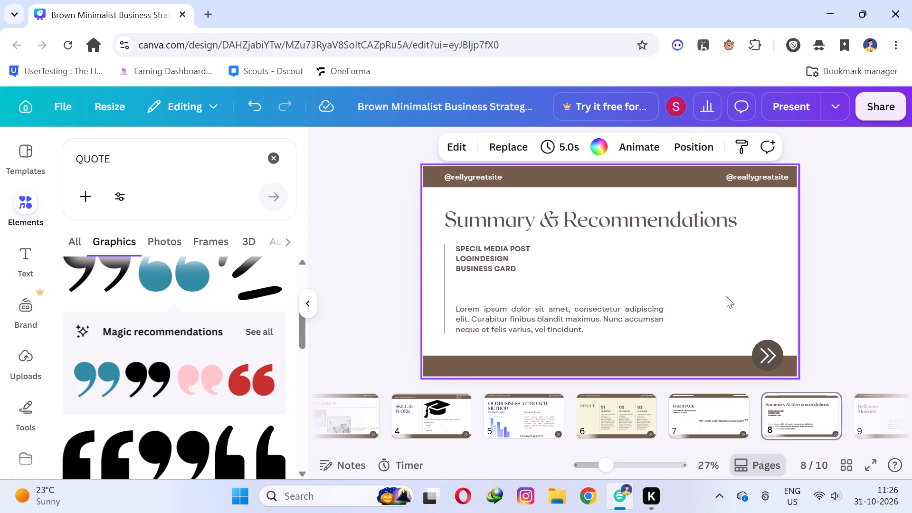
# Search the graphics for "CHECKLIST" and add the teal-framed clipboard with orange check marks to slide 8.
pyautogui.moveTo(169, 152); pyautogui.dragTo(0, 148)
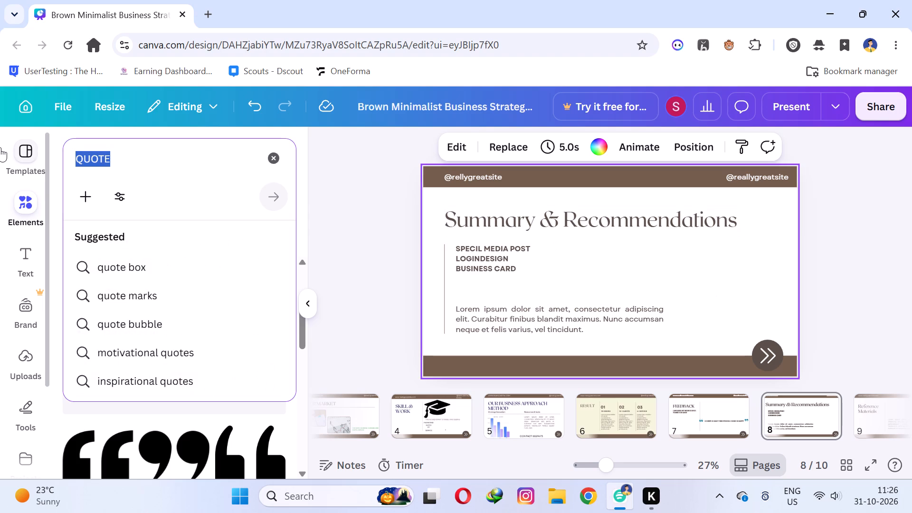
pyautogui.write('C')
pyautogui.press('space')
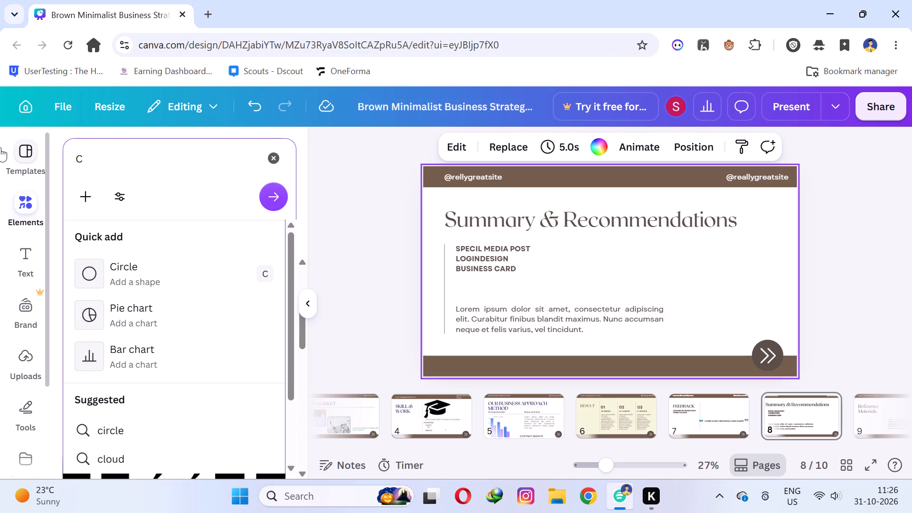
pyautogui.press('BackSpace')
pyautogui.write('HECKLIST')
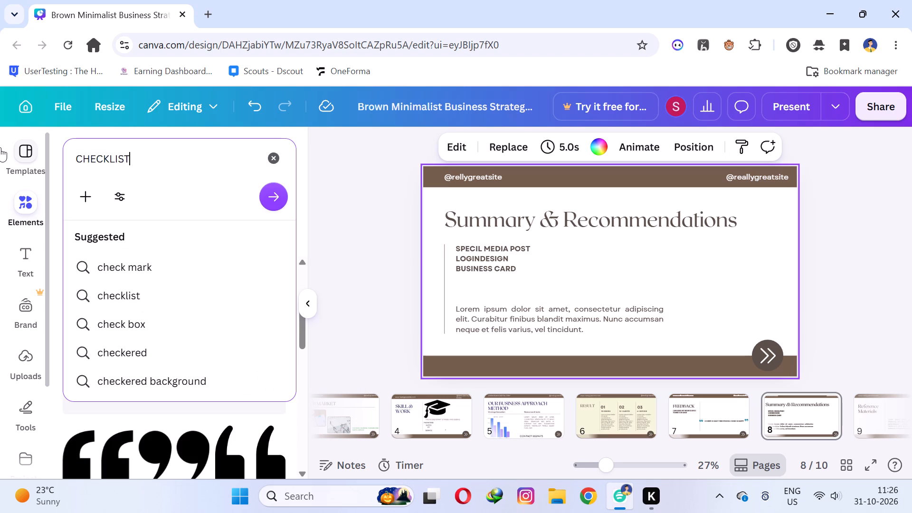
pyautogui.press('Return')
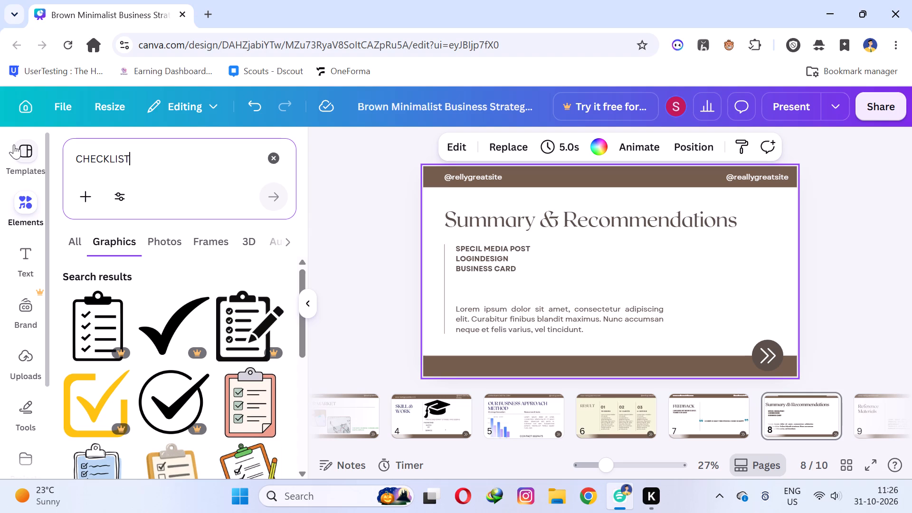
pyautogui.scroll(-2, 217, 375)
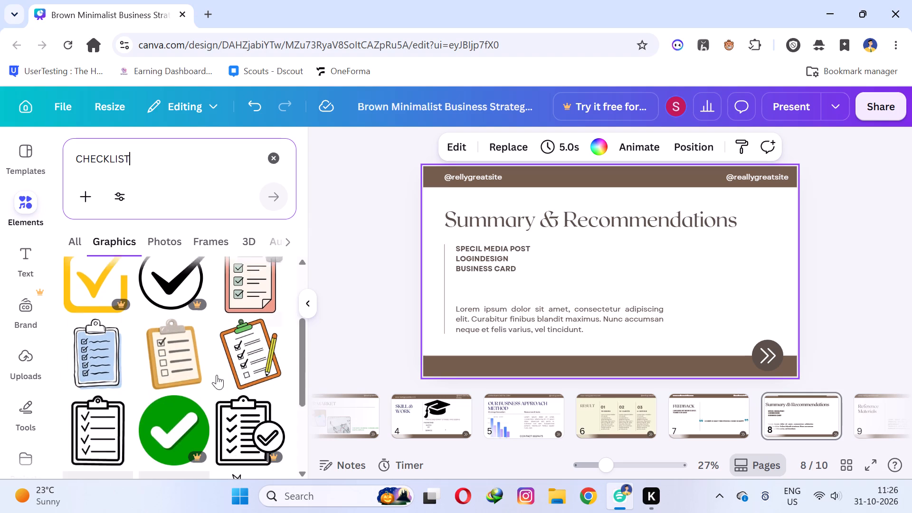
pyautogui.scroll(-2, 217, 375)
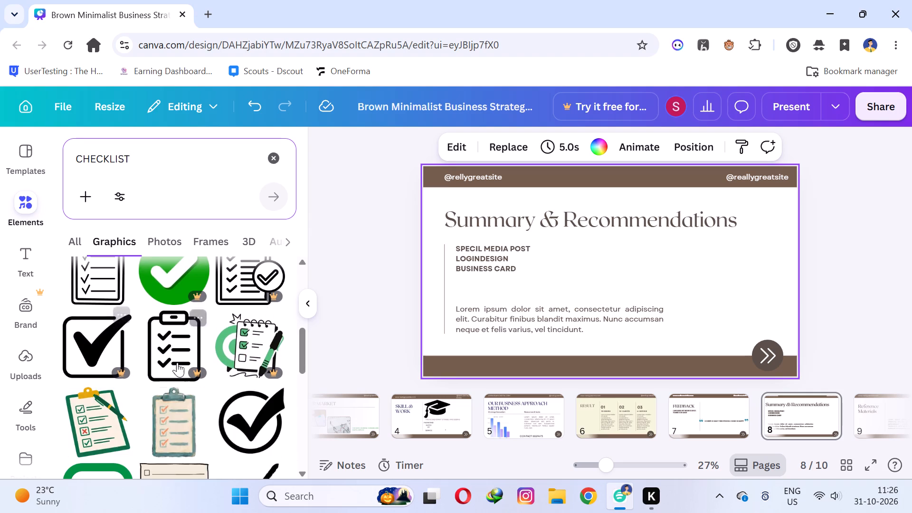
pyautogui.scroll(-2, 177, 362)
pyautogui.scroll(1, 177, 363)
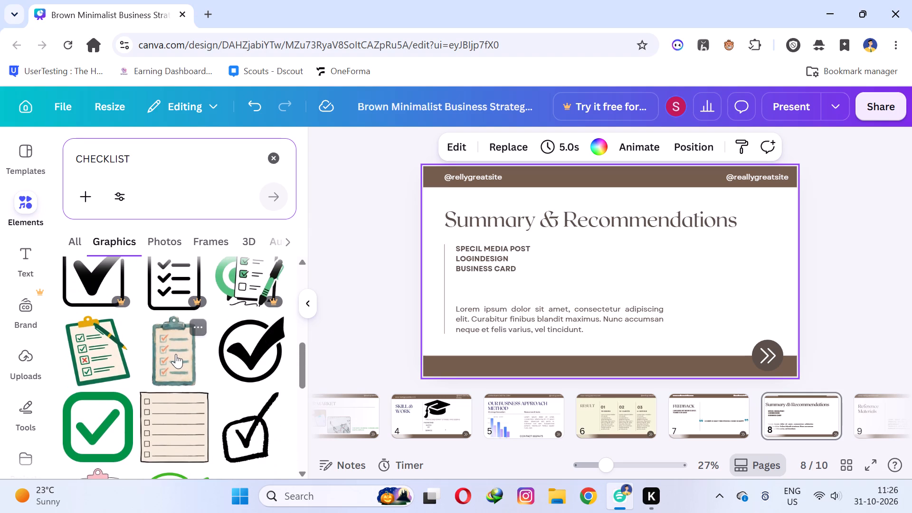
pyautogui.moveTo(176, 354); pyautogui.dragTo(611, 266)
# Shrink the clipboard graphic and place it in the empty space just right of the body text, below the heading.
pyautogui.moveTo(641, 284); pyautogui.dragTo(745, 251)
pyautogui.moveTo(675, 194); pyautogui.dragTo(719, 255)
pyautogui.moveTo(745, 302); pyautogui.dragTo(751, 275)
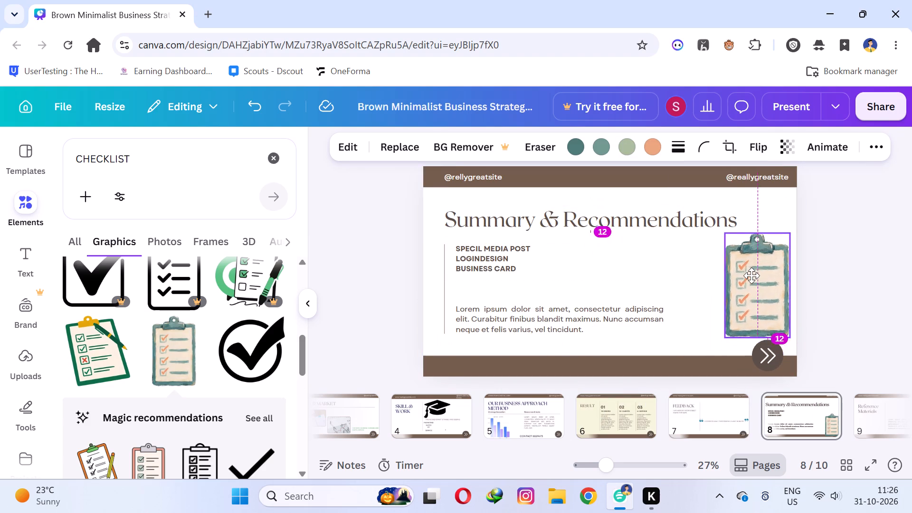
pyautogui.moveTo(751, 275); pyautogui.dragTo(705, 276)
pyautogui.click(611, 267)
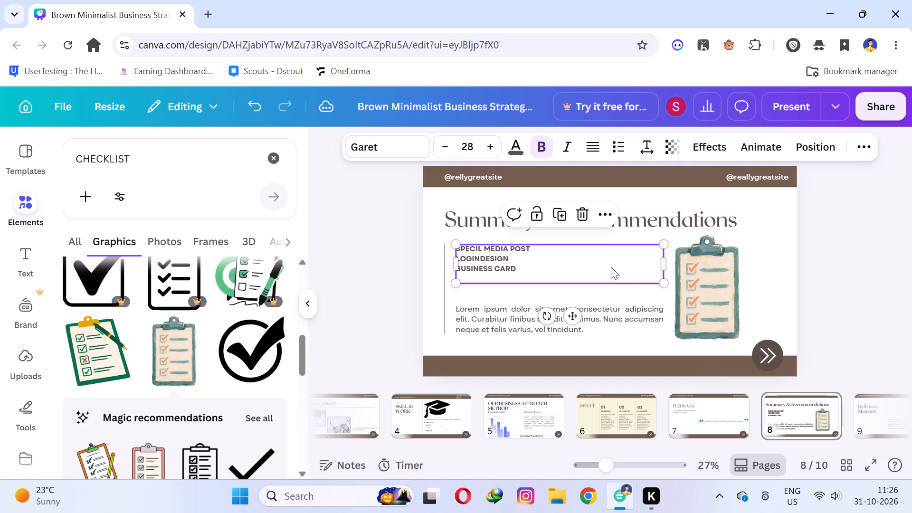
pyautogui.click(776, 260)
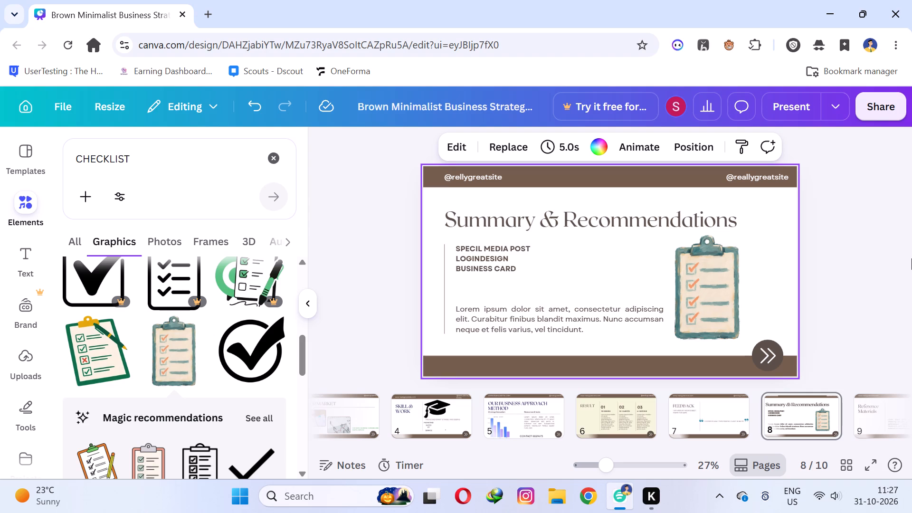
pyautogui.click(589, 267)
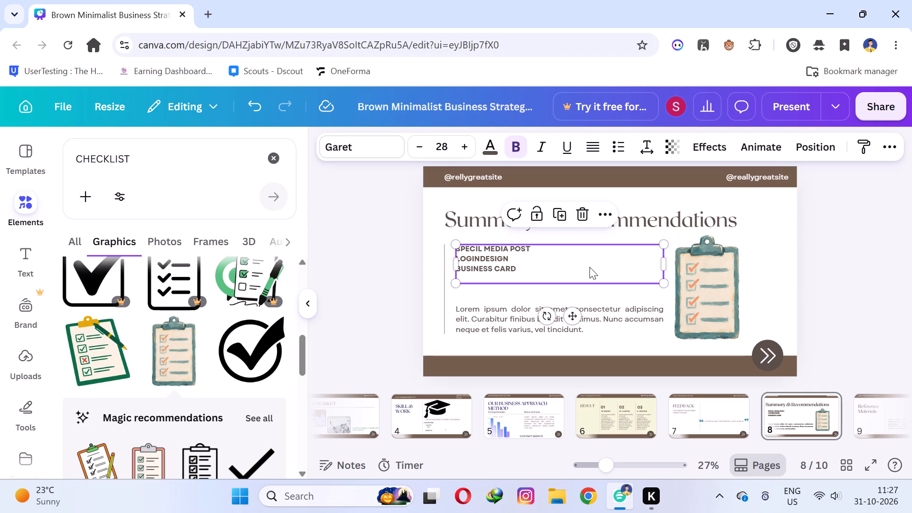
# Search the colours for "LIGHT", try light jade and pale mint on slide 8's background, and settle on the default pale blue.
pyautogui.click(618, 293)
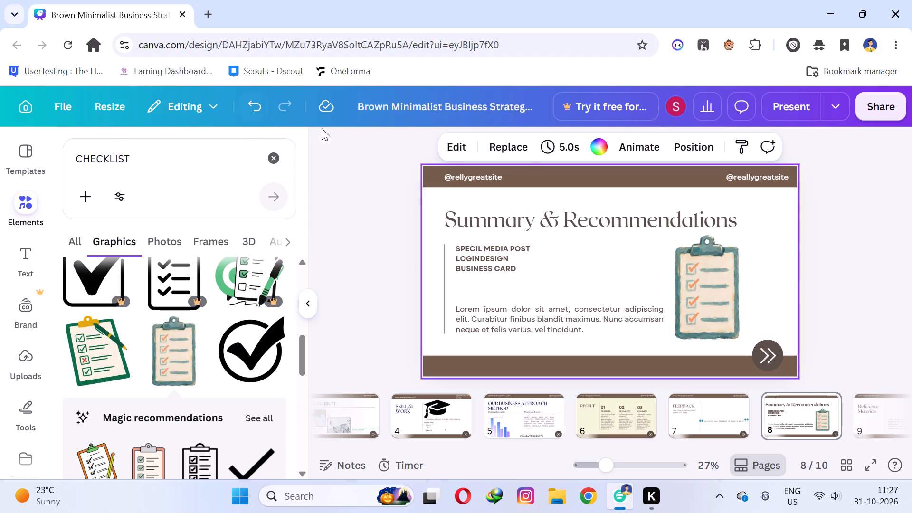
pyautogui.click(605, 147)
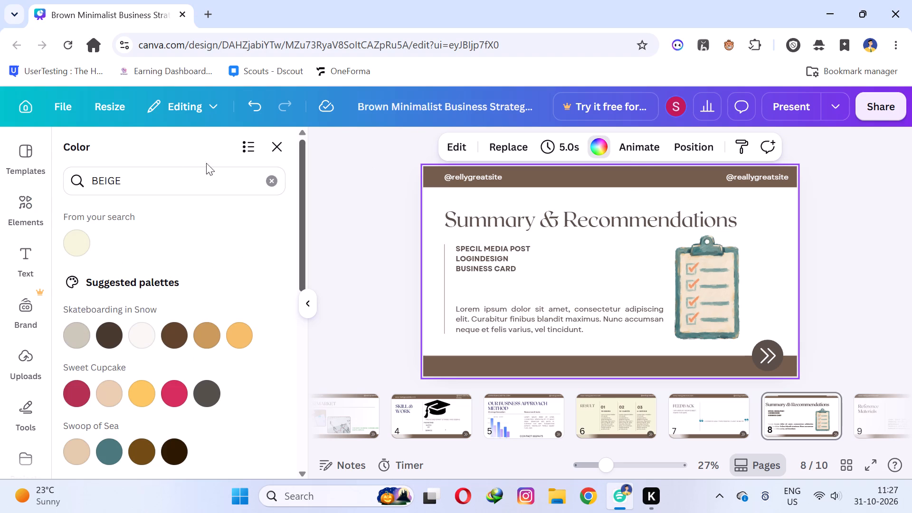
pyautogui.moveTo(165, 176); pyautogui.dragTo(0, 130)
pyautogui.write('LIGHT')
pyautogui.press('Return')
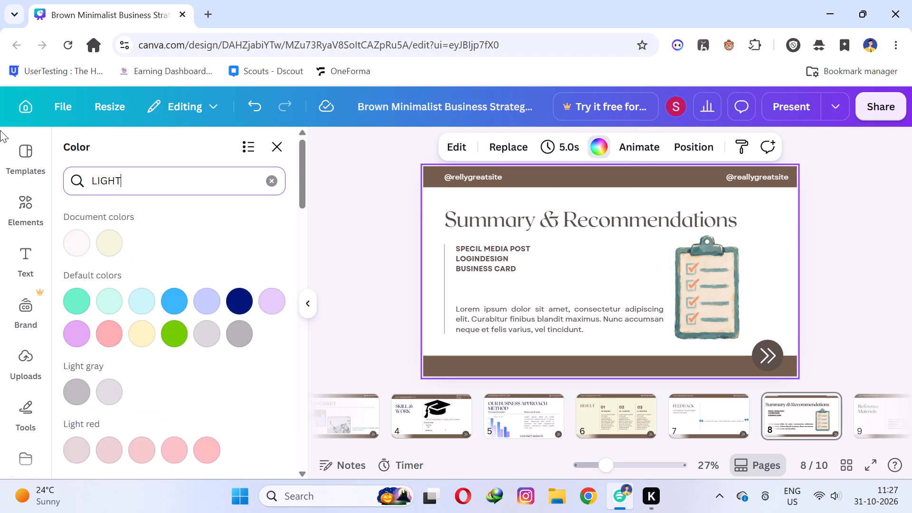
pyautogui.click(74, 291)
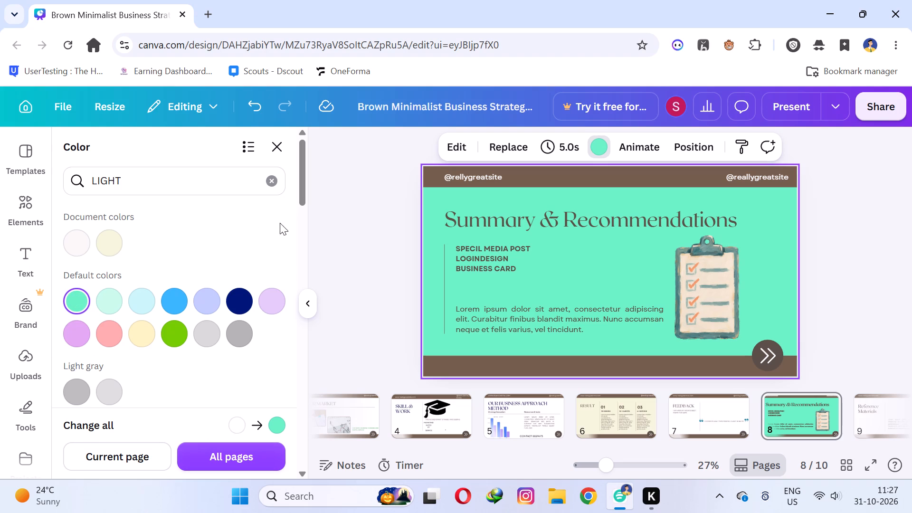
pyautogui.click(106, 299)
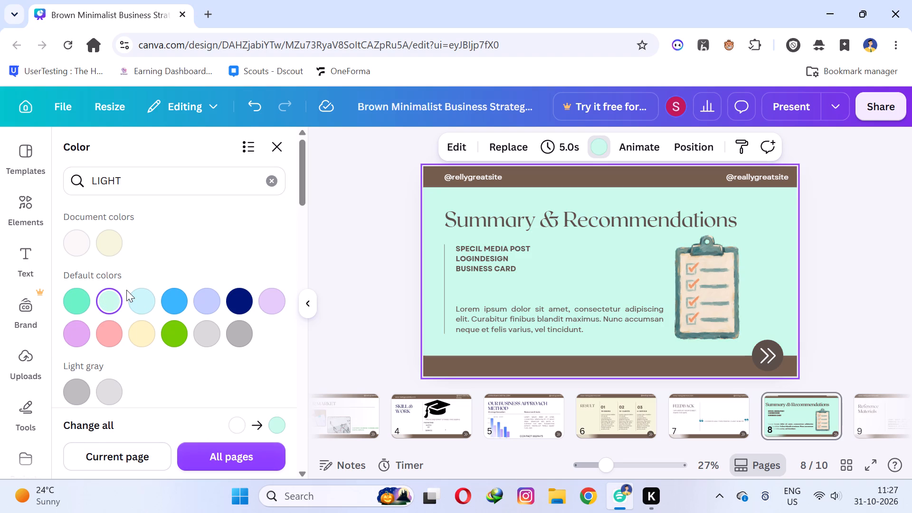
pyautogui.click(136, 303)
pyautogui.click(359, 205)
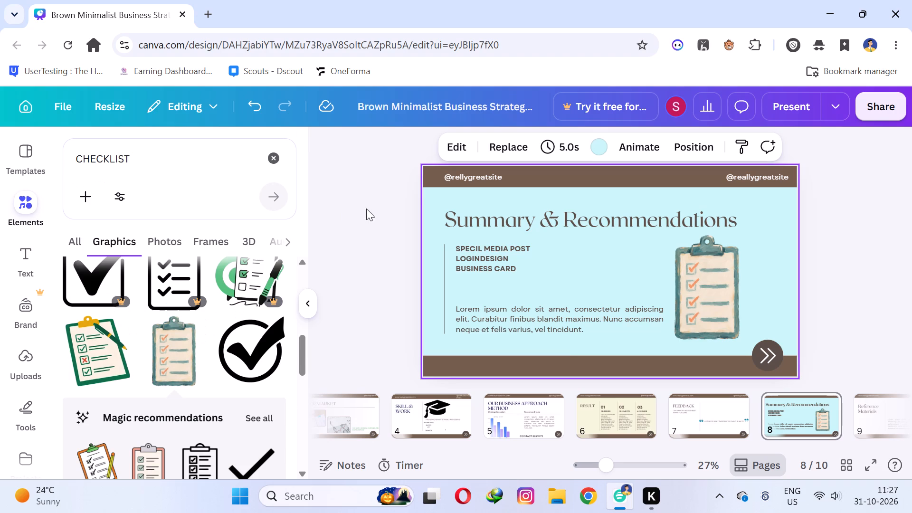
# Open slide 9, "Reference Materials", and bring the last slides' thumbnails into view.
pyautogui.click(868, 417)
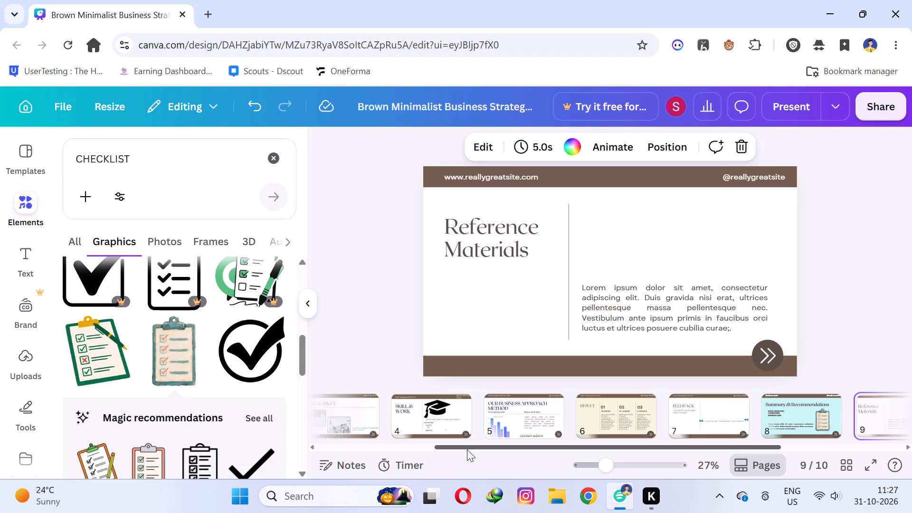
pyautogui.moveTo(467, 449); pyautogui.dragTo(615, 454)
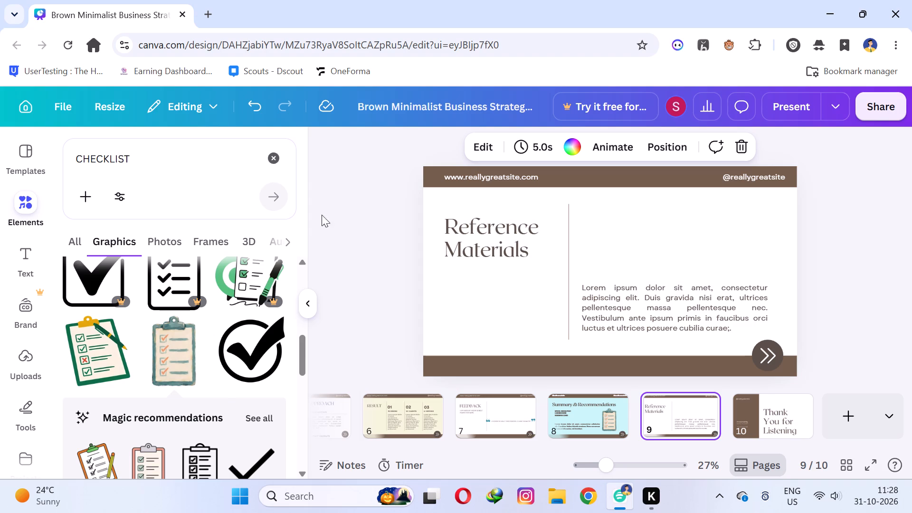
# Replace the placeholder paragraph on slide 9 with "MY DESING MAKE CANVA".
pyautogui.tripleClick(662, 299)
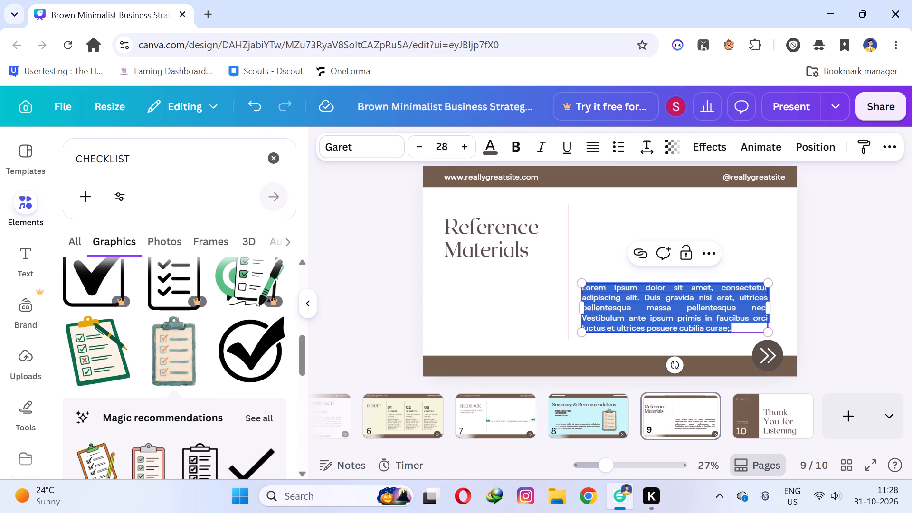
pyautogui.write('MY DESING MAK CANVA')
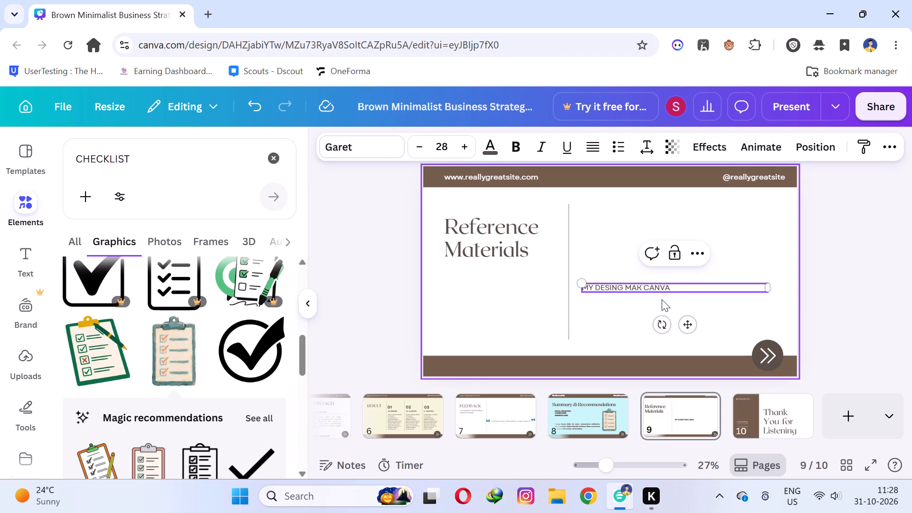
pyautogui.press('Left')
pyautogui.press('Left')
pyautogui.press('Left')
pyautogui.press('Left')
pyautogui.press('Left')
pyautogui.press('Left')
pyautogui.press('e')
pyautogui.press('Right')
pyautogui.press('Right')
pyautogui.press('Right')
pyautogui.press('Right')
pyautogui.press('Right')
pyautogui.press('Right')
pyautogui.press('Right')
pyautogui.press('Right')
pyautogui.press('Right')
pyautogui.press('Right')
pyautogui.press('space')
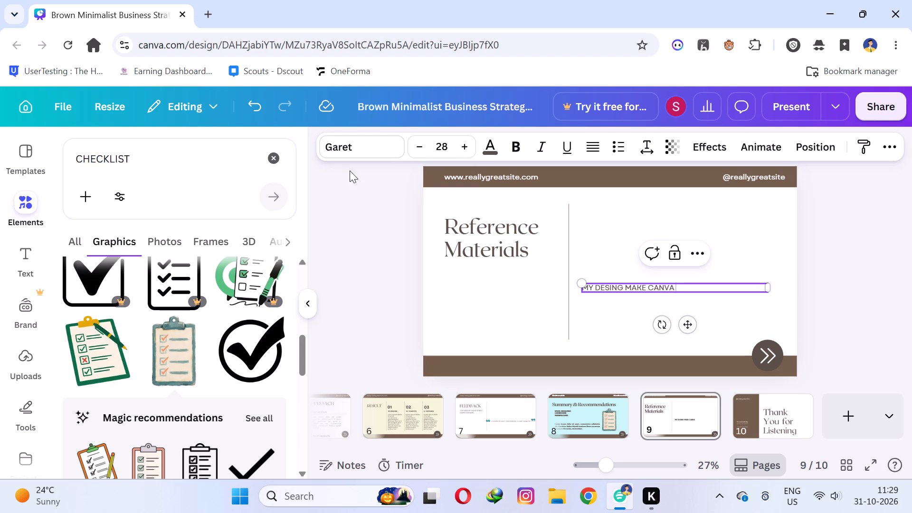
# Set the font size of slide 9's new body text to 80.
pyautogui.moveTo(447, 146); pyautogui.dragTo(345, 145)
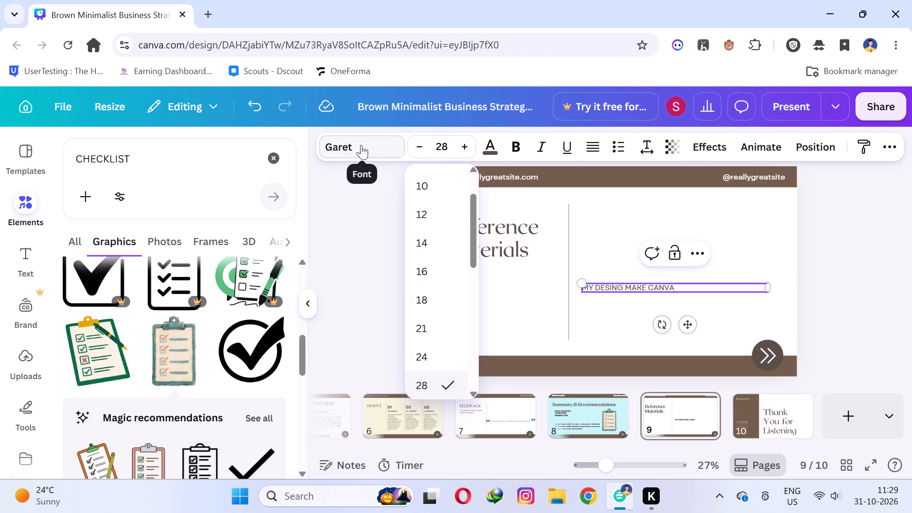
pyautogui.moveTo(449, 152); pyautogui.dragTo(399, 152)
pyautogui.write('80')
pyautogui.press('Return')
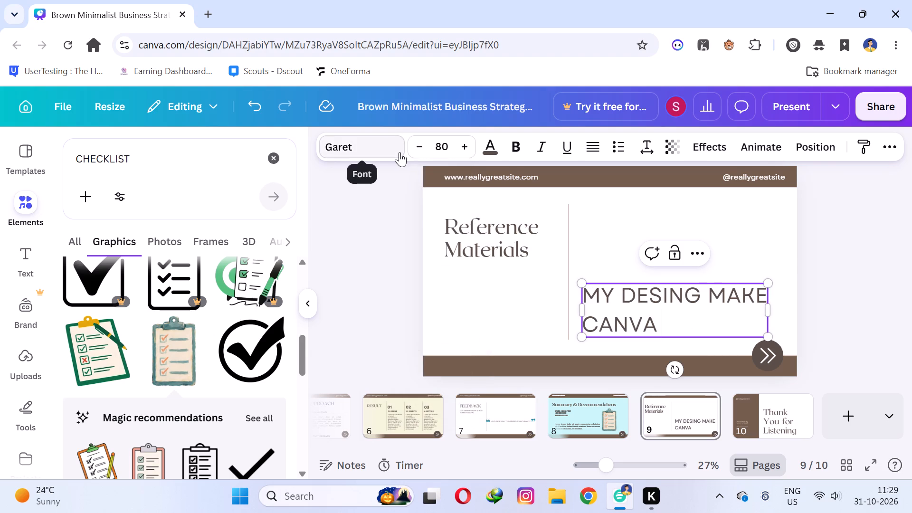
pyautogui.click(874, 249)
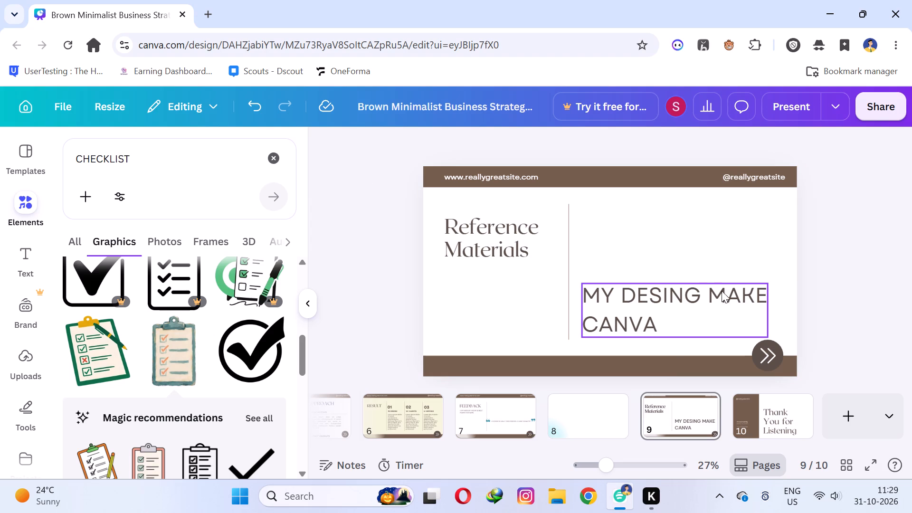
# Search the text colours for "DARK GREEN" and apply the green from the document colours to slide 9's body text.
pyautogui.click(693, 291)
pyautogui.click(494, 149)
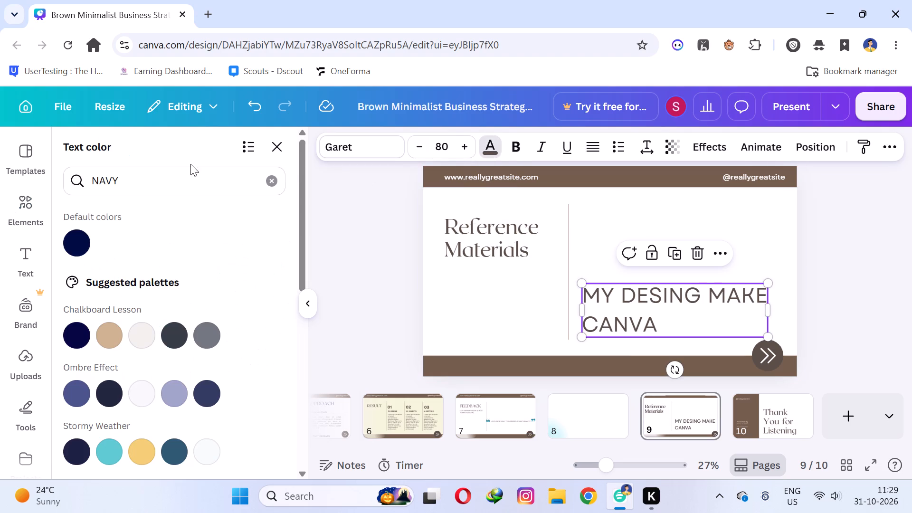
pyautogui.moveTo(164, 186); pyautogui.dragTo(32, 190)
pyautogui.write('DARK GREEN')
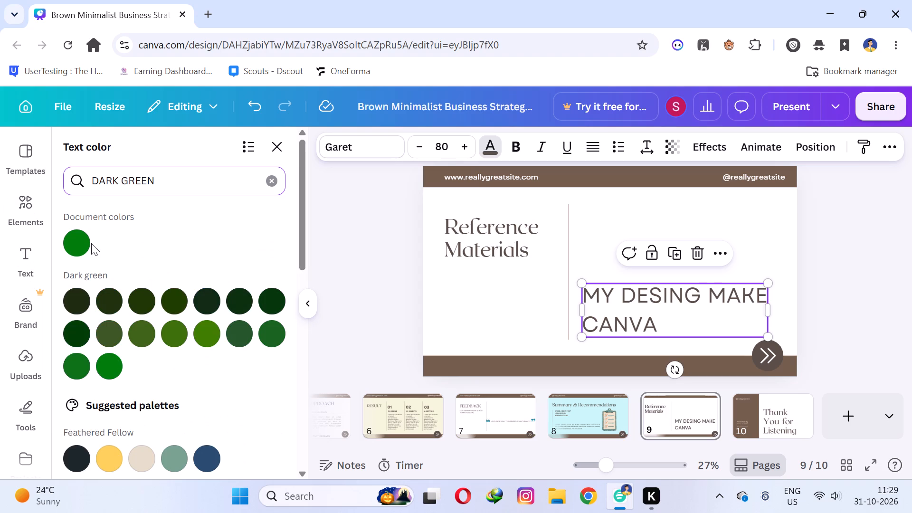
pyautogui.click(68, 242)
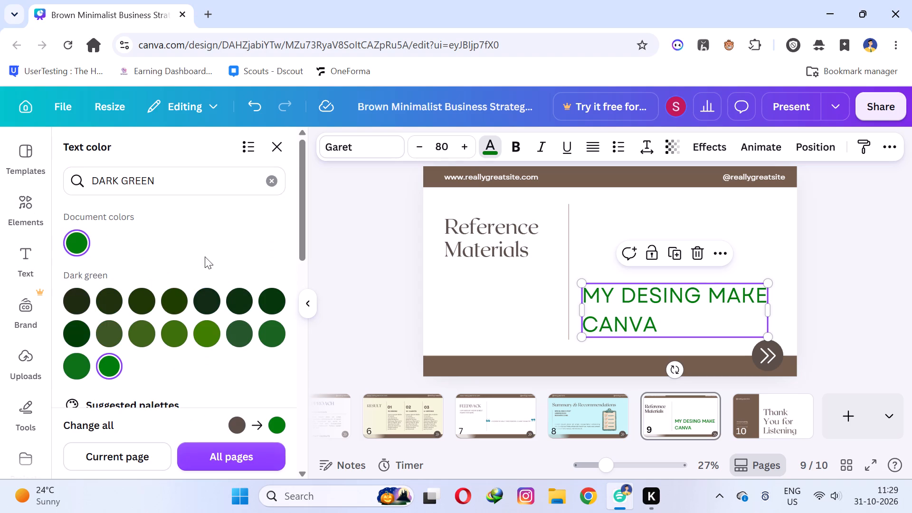
pyautogui.click(371, 194)
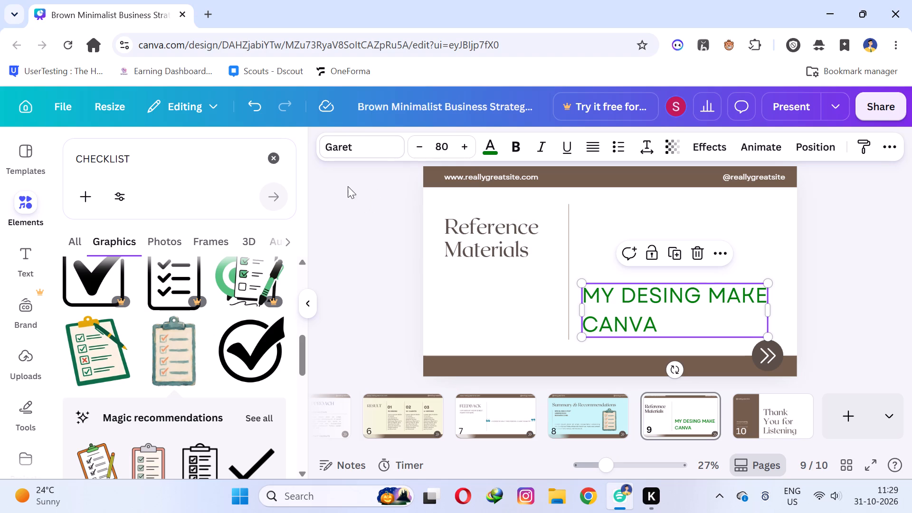
# Search the graphics for "DESIGN" and add the beige floral scroll ornament to slide 9 above the green text.
pyautogui.moveTo(142, 161); pyautogui.dragTo(72, 151)
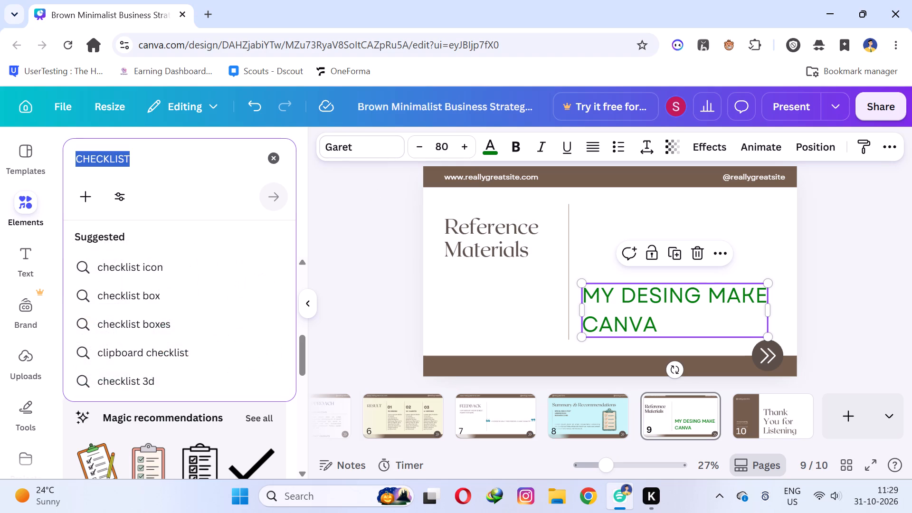
pyautogui.write('DESIG')
pyautogui.press('n')
pyautogui.press('Return')
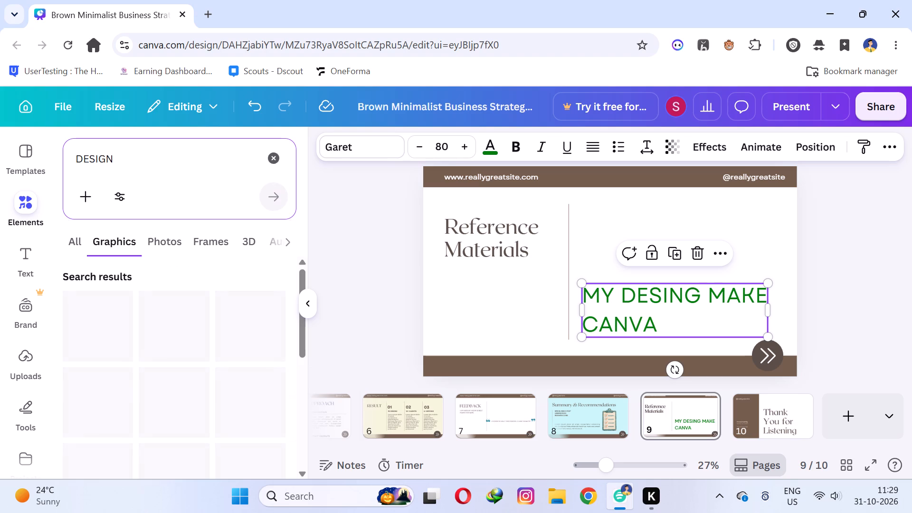
pyautogui.scroll(-4, 97, 201)
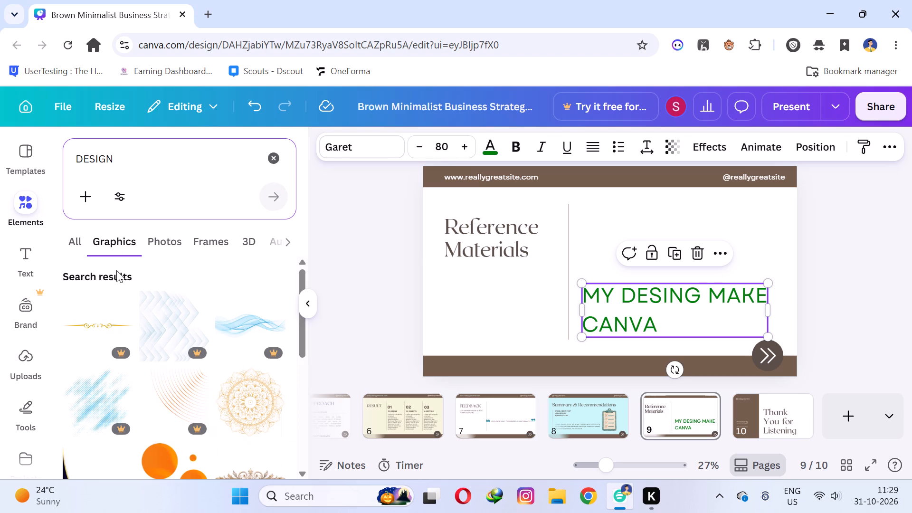
pyautogui.scroll(-1, 116, 270)
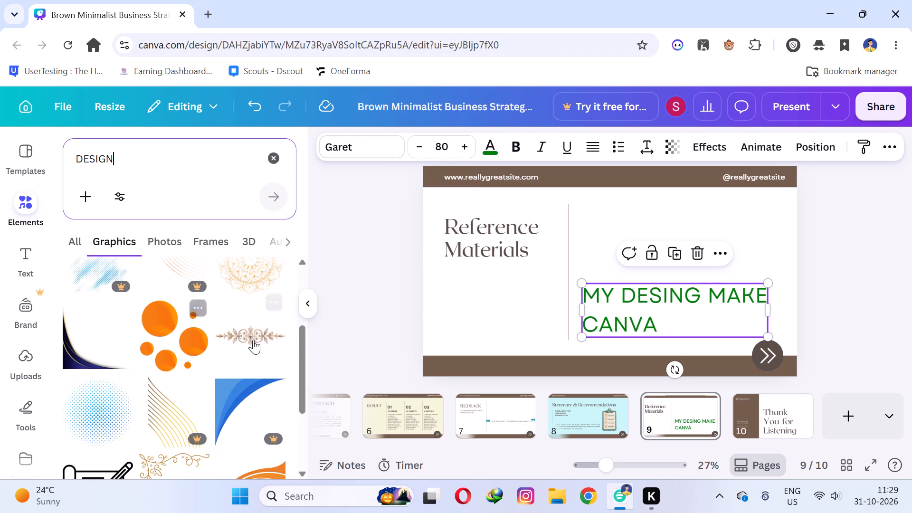
pyautogui.moveTo(254, 340); pyautogui.dragTo(588, 235)
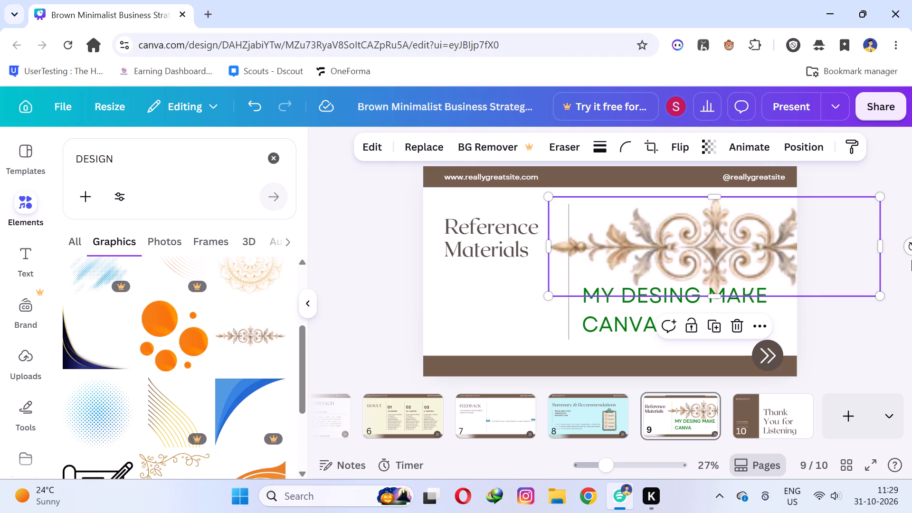
# Crop the scroll ornament from both ends so that only its middle portion remains.
pyautogui.moveTo(876, 247); pyautogui.dragTo(746, 247)
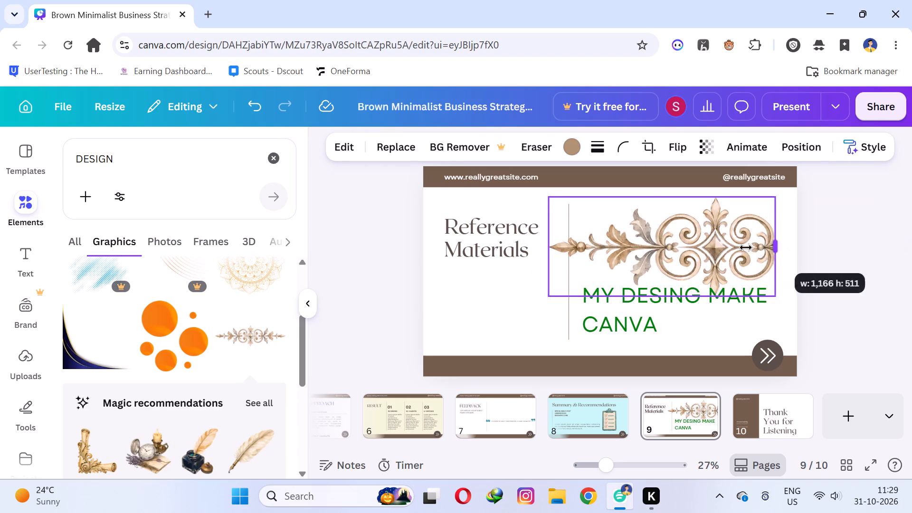
pyautogui.moveTo(746, 247); pyautogui.dragTo(740, 247)
pyautogui.moveTo(548, 245); pyautogui.dragTo(579, 245)
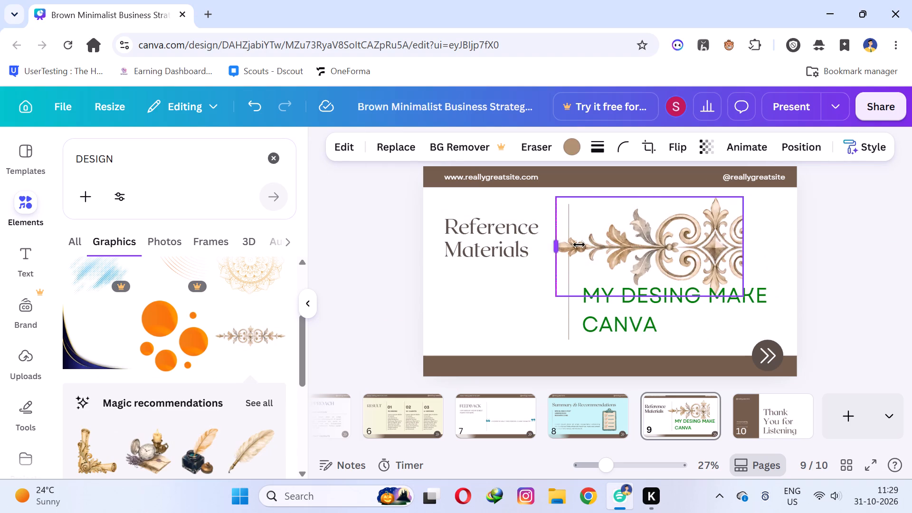
pyautogui.moveTo(579, 245); pyautogui.dragTo(607, 245)
# Shrink the cropped ornament and place it above the green text, directly beside the vertical divider line.
pyautogui.moveTo(744, 295); pyautogui.dragTo(728, 291)
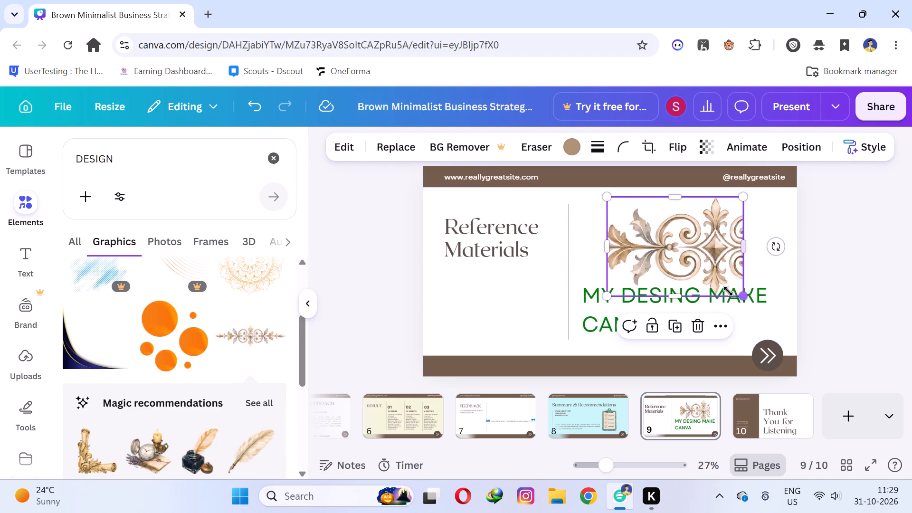
pyautogui.moveTo(728, 291); pyautogui.dragTo(681, 256)
pyautogui.moveTo(646, 232); pyautogui.dragTo(619, 239)
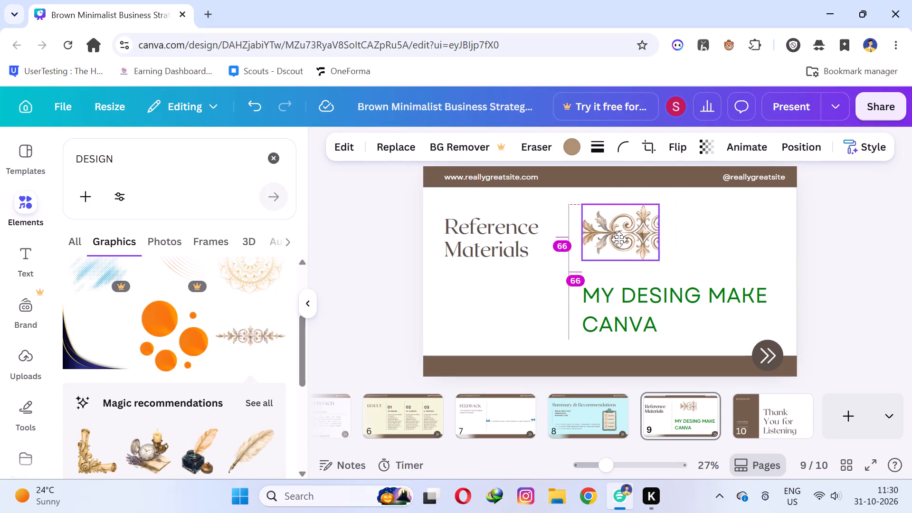
pyautogui.moveTo(619, 239); pyautogui.dragTo(611, 240)
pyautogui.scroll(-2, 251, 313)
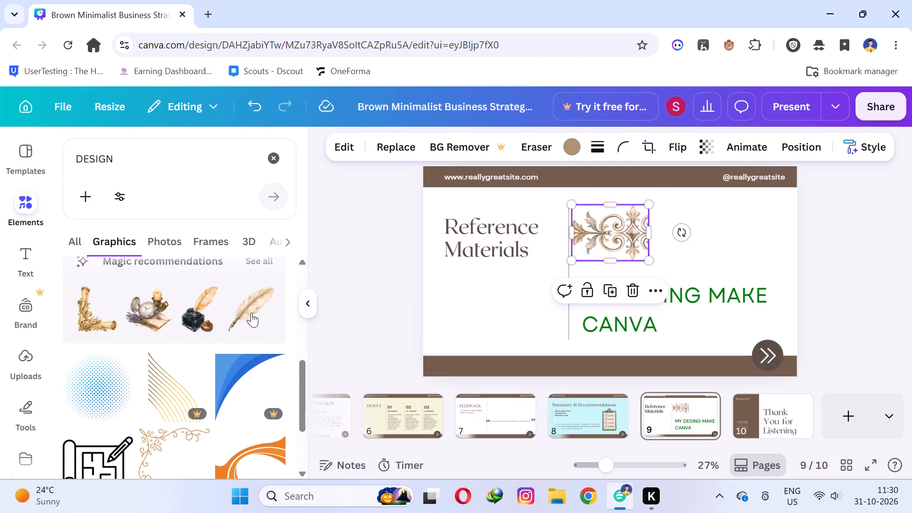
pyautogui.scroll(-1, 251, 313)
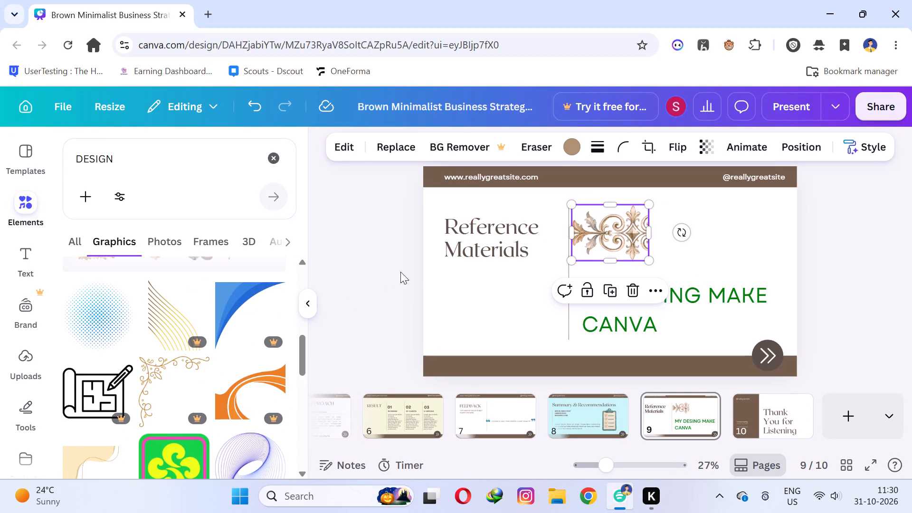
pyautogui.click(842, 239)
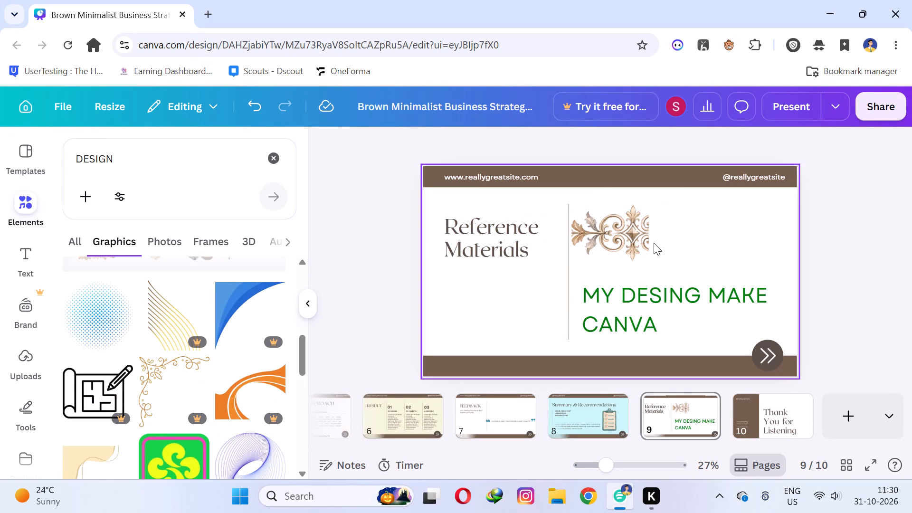
# Extend the ornament's crop at its right-hand end to uncover the rest of the symmetrical scroll pattern.
pyautogui.click(650, 238)
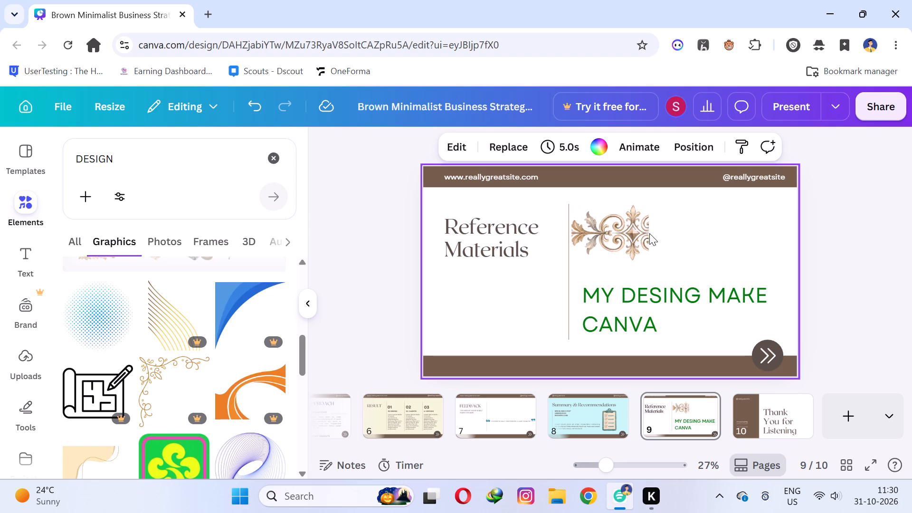
pyautogui.click(646, 233)
pyautogui.moveTo(646, 233); pyautogui.dragTo(684, 234)
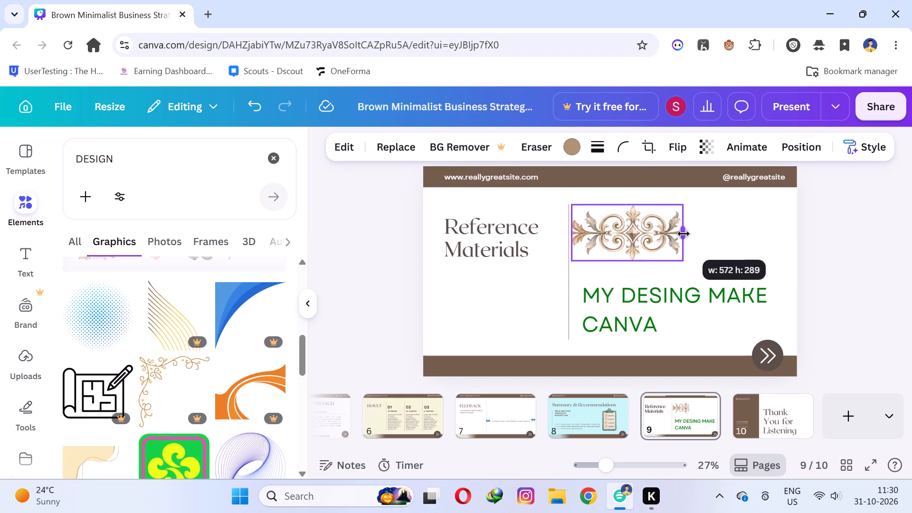
pyautogui.moveTo(684, 234); pyautogui.dragTo(696, 234)
pyautogui.click(836, 230)
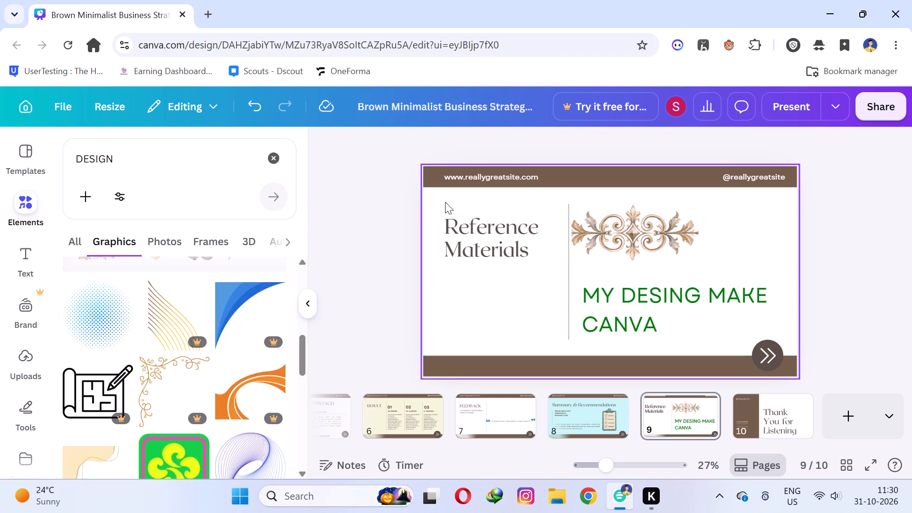
# Select slide 9's heading, ornament and body text together and set the text alignment to left.
pyautogui.moveTo(445, 202); pyautogui.dragTo(776, 345)
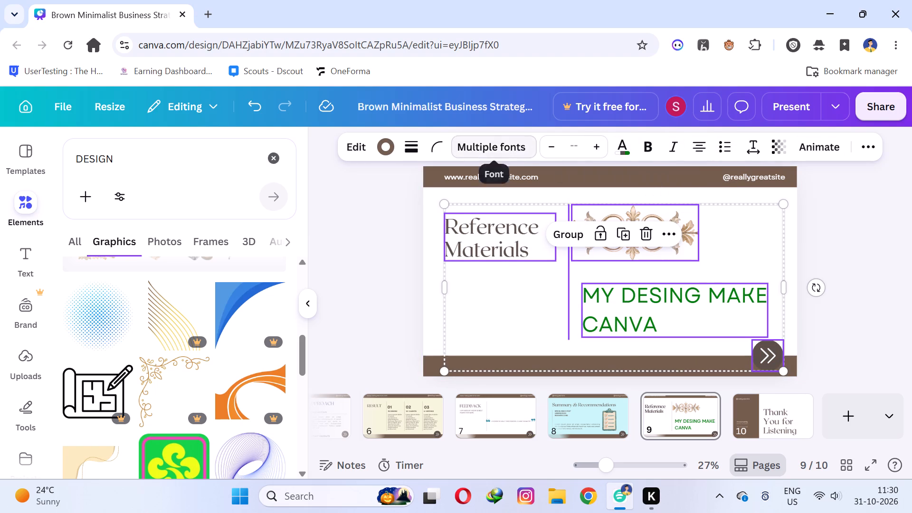
pyautogui.click(706, 145)
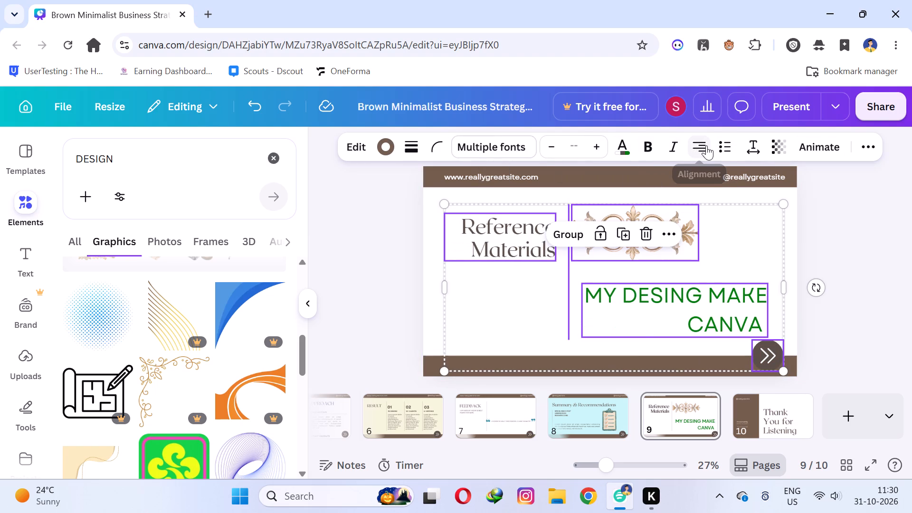
pyautogui.click(706, 145)
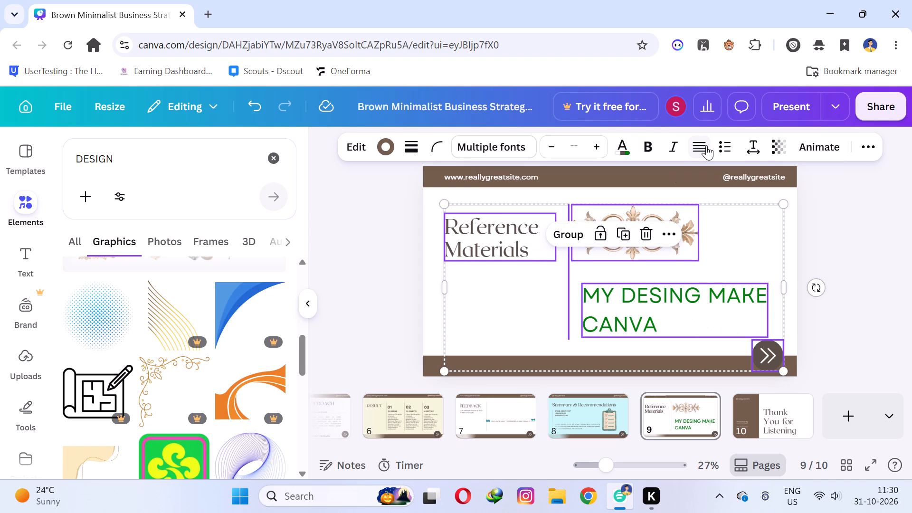
pyautogui.click(688, 145)
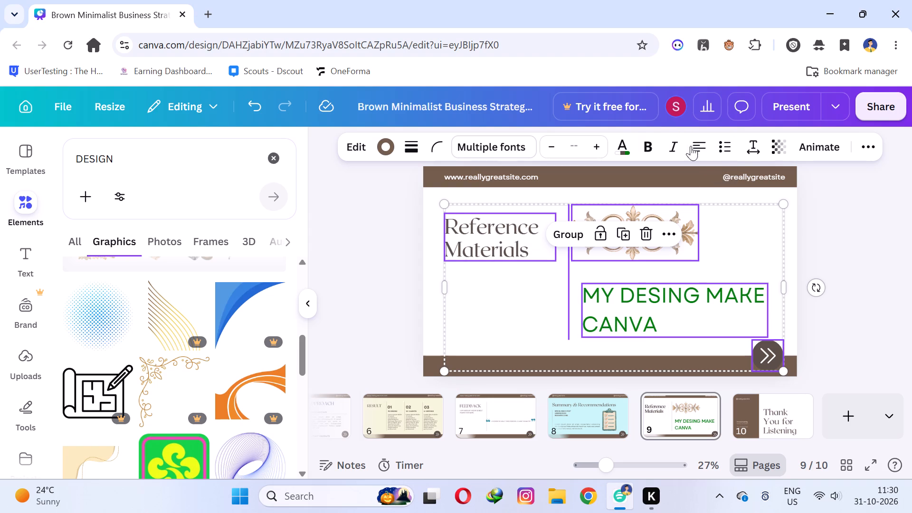
pyautogui.click(884, 228)
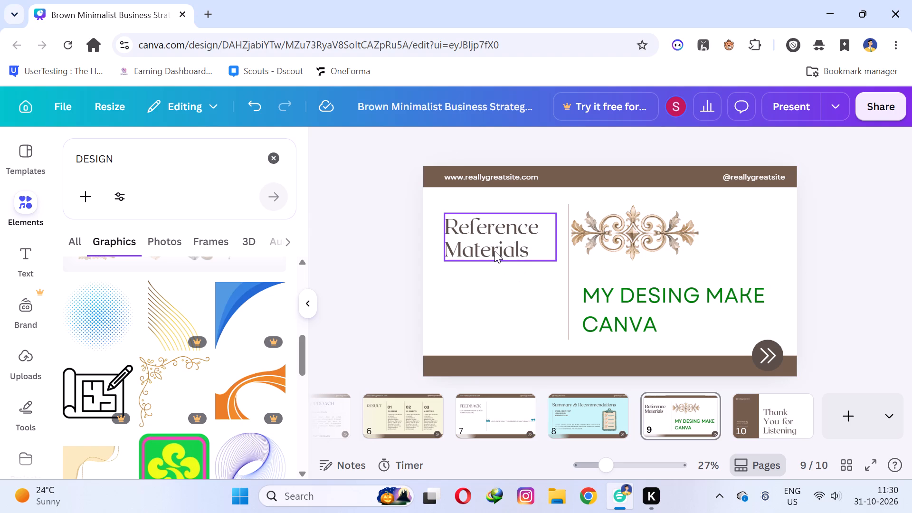
# On slide 10, "Thank You for Listening", replace the name under "Presented by" with "KHAN".
pyautogui.click(751, 408)
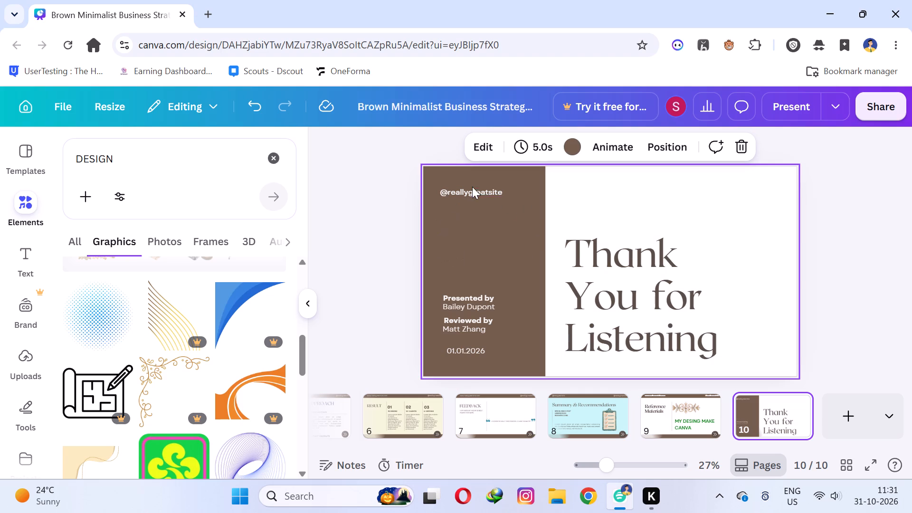
pyautogui.tripleClick(486, 309)
pyautogui.write('KHAN')
pyautogui.click(535, 235)
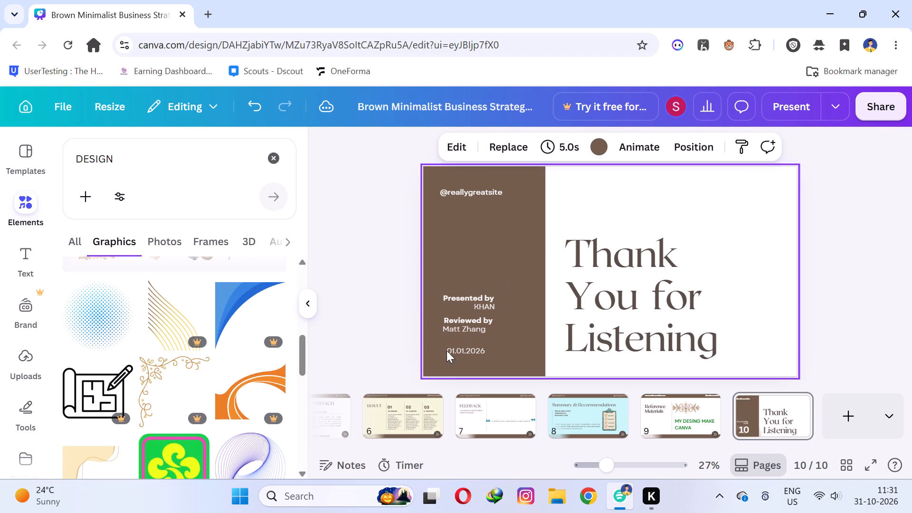
# Delete the reviewer's first name under "Reviewed by" on slide 10, keeping only "Zhang".
pyautogui.doubleClick(467, 331)
pyautogui.click(460, 330)
pyautogui.moveTo(460, 330); pyautogui.dragTo(446, 330)
pyautogui.press('BackSpace')
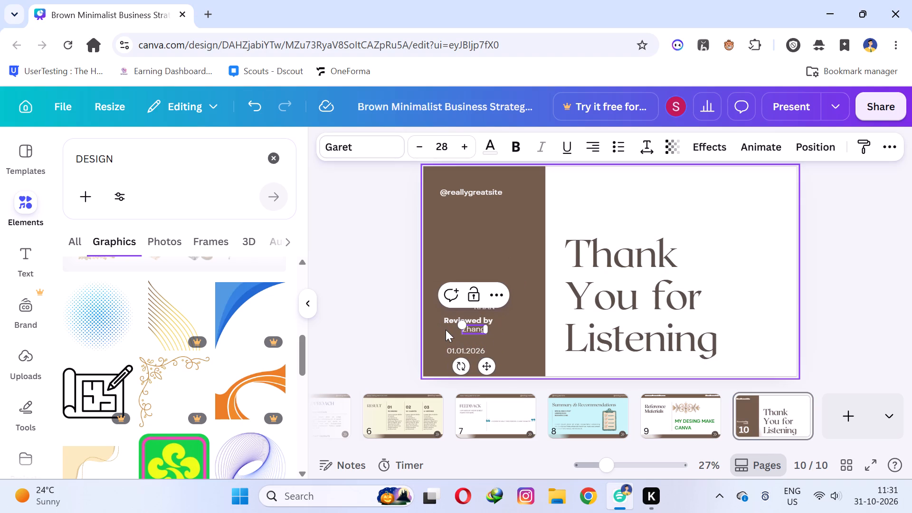
# Change the day in the date below the reviewer's name so the date reads "031.01.2026".
pyautogui.doubleClick(456, 351)
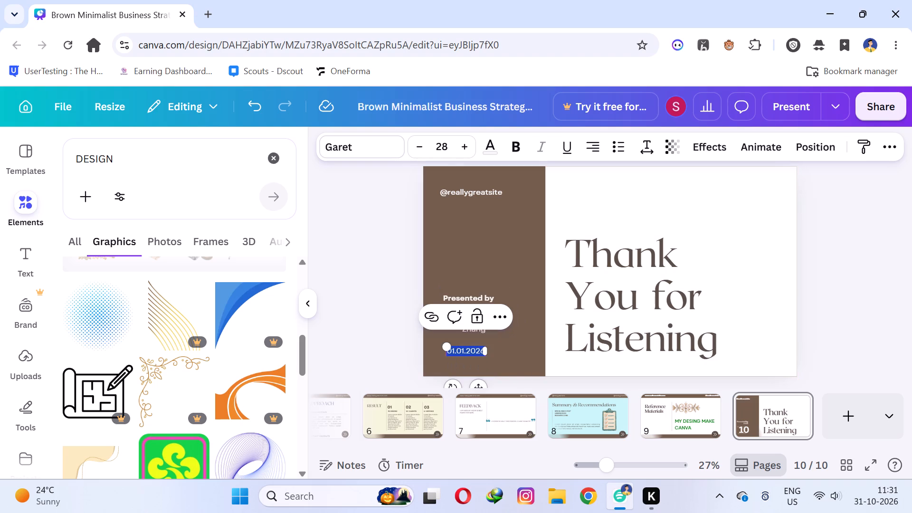
pyautogui.click(454, 349)
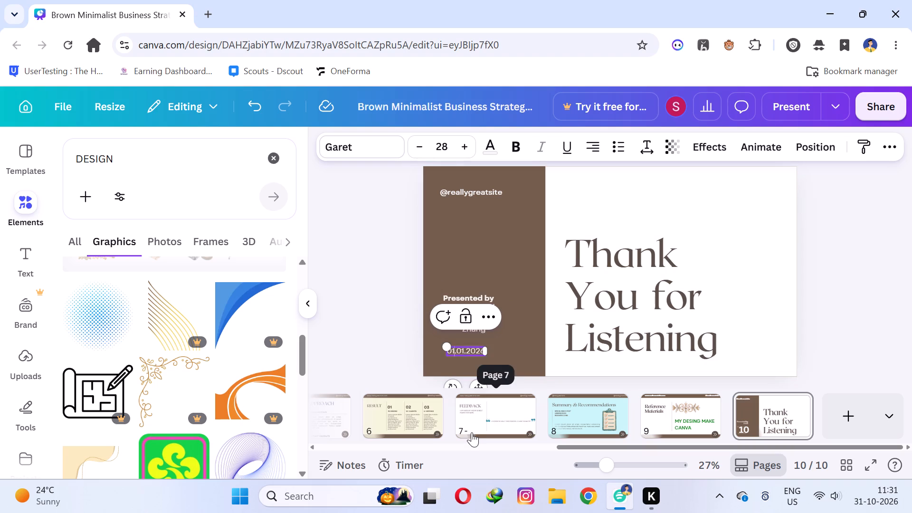
pyautogui.press('BackSpace')
pyautogui.write('31')
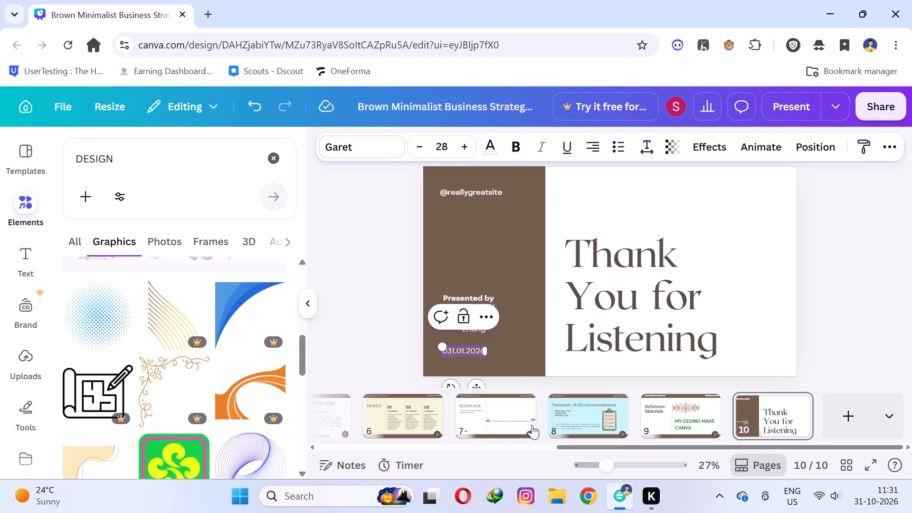
# Replace the month in slide 10's date with 10.
pyautogui.click(466, 351)
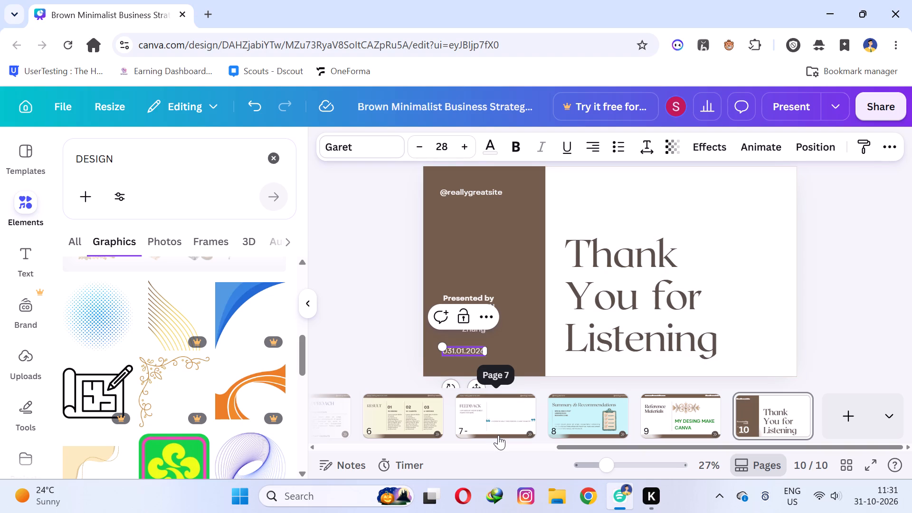
pyautogui.press('Left')
pyautogui.press('Down')
pyautogui.press('Right')
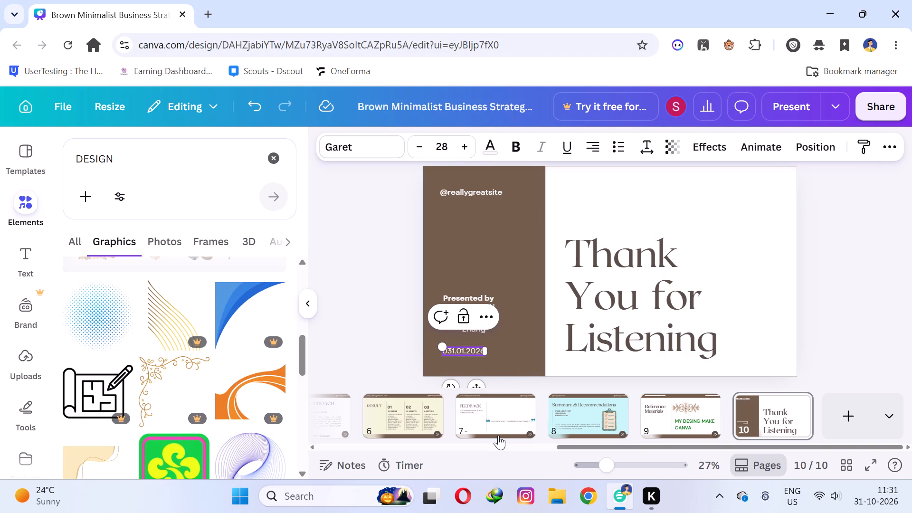
pyautogui.doubleClick(469, 353)
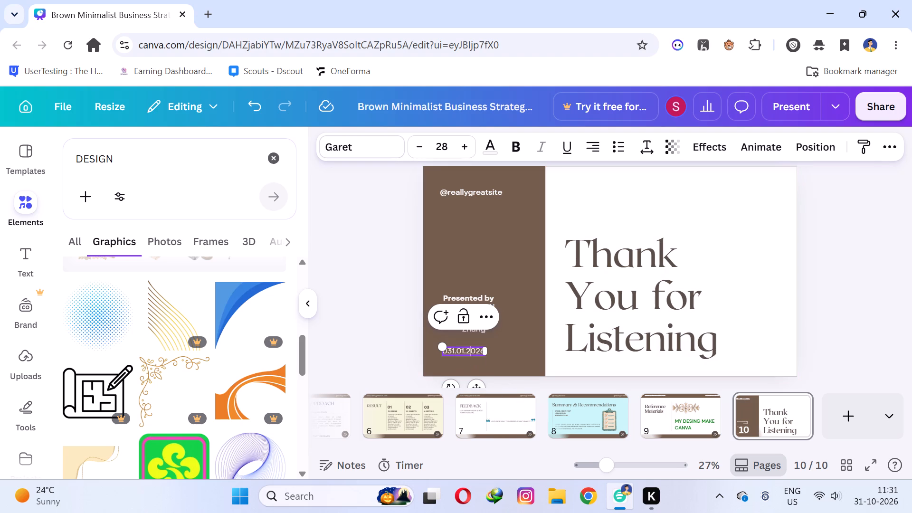
pyautogui.click(464, 347)
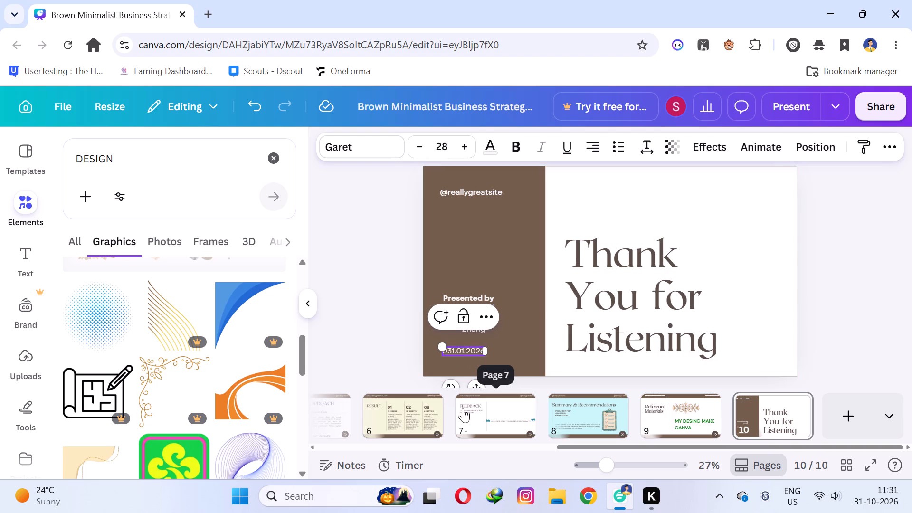
pyautogui.press('BackSpace')
pyautogui.press('BackSpace')
pyautogui.write('10')
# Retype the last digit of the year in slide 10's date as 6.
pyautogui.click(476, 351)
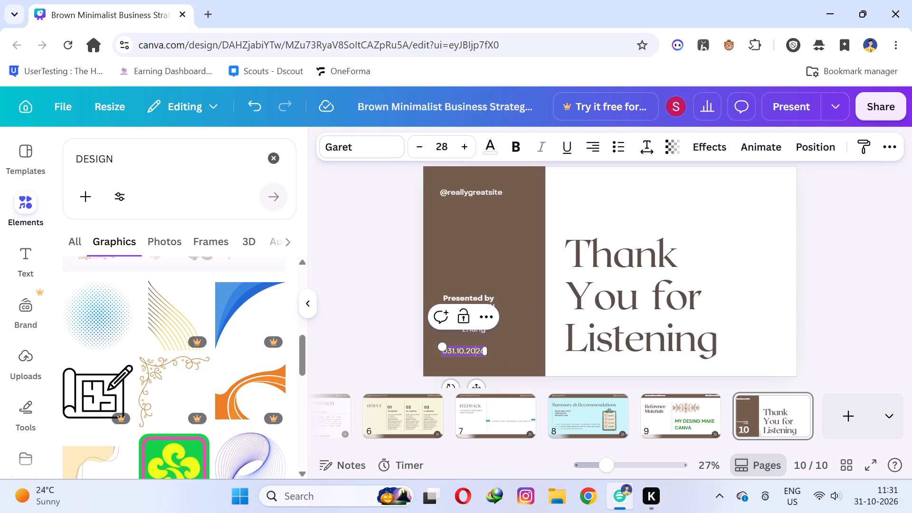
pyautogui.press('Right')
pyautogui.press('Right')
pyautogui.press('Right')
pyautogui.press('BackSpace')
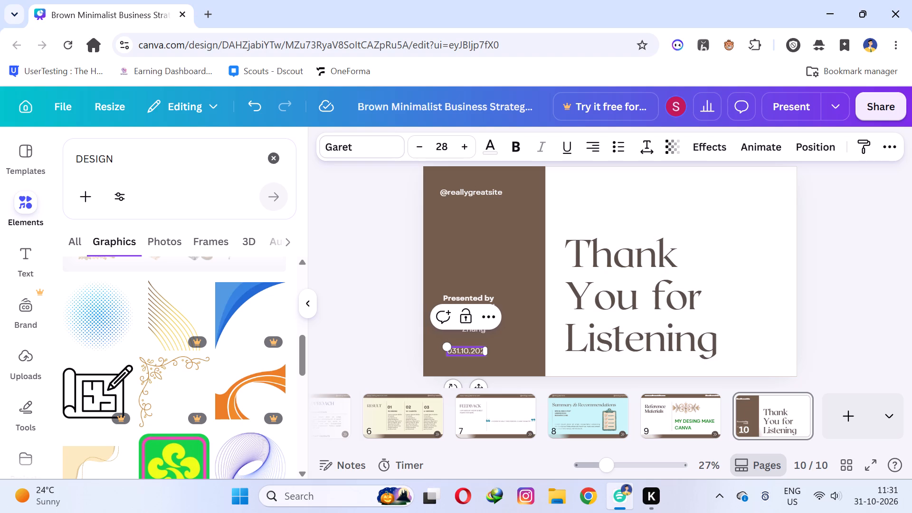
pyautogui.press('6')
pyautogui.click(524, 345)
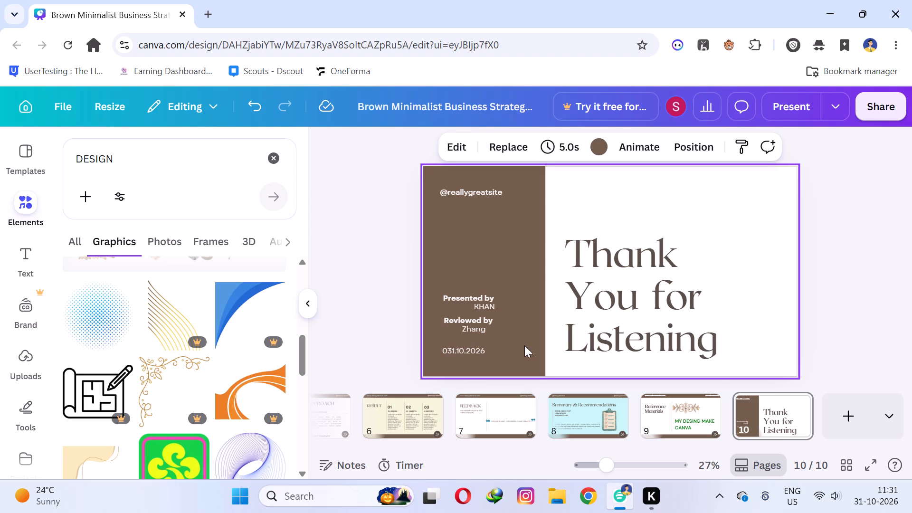
# Set the font size of the "Thank You for Listening" heading to 100.
pyautogui.click(594, 313)
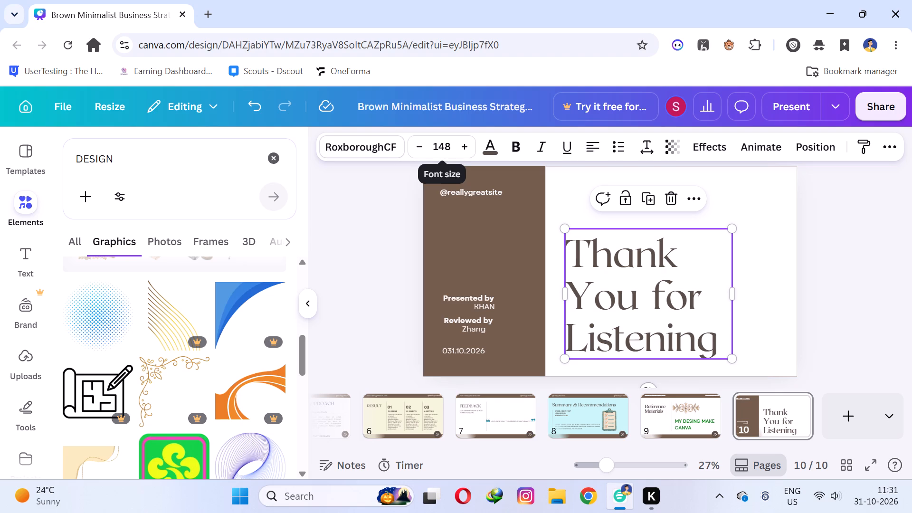
pyautogui.moveTo(450, 146); pyautogui.dragTo(445, 147)
pyautogui.write('100')
pyautogui.press('Return')
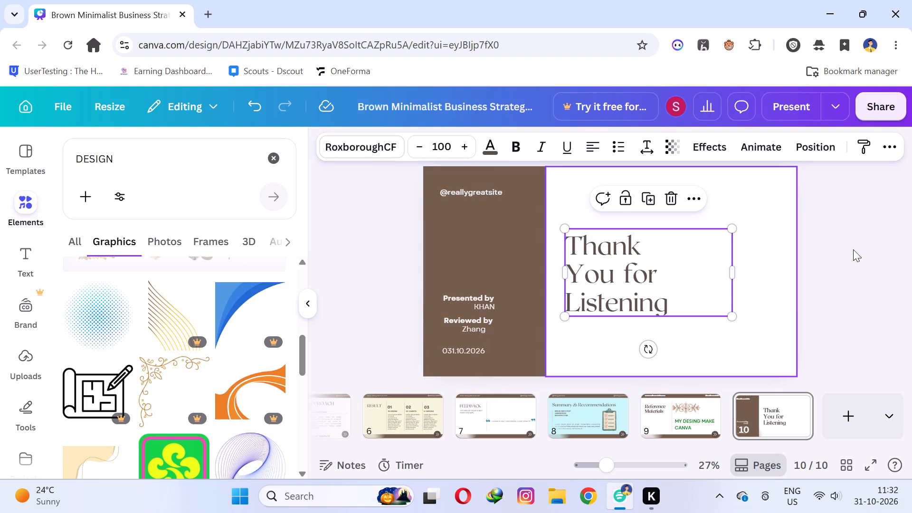
pyautogui.click(887, 282)
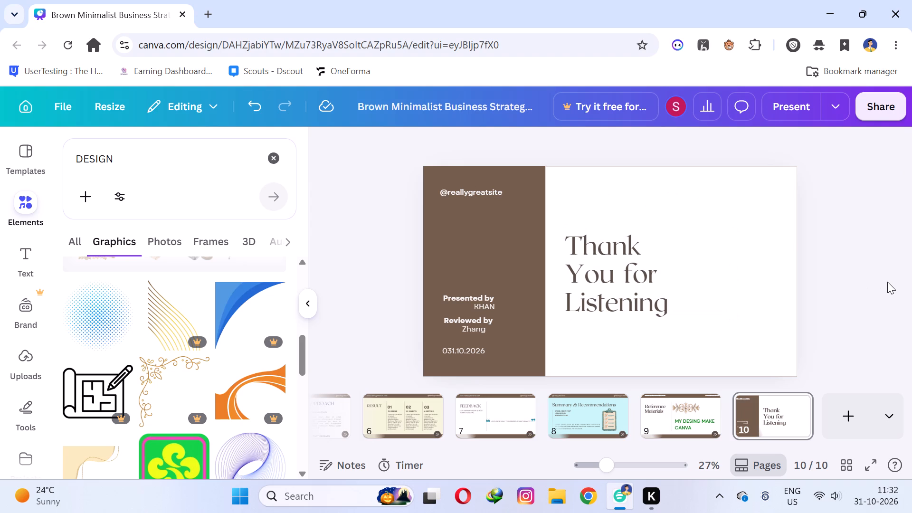
# Search the colours for "NAVY" and set slide 10's brown background to the navy document colour.
pyautogui.click(478, 217)
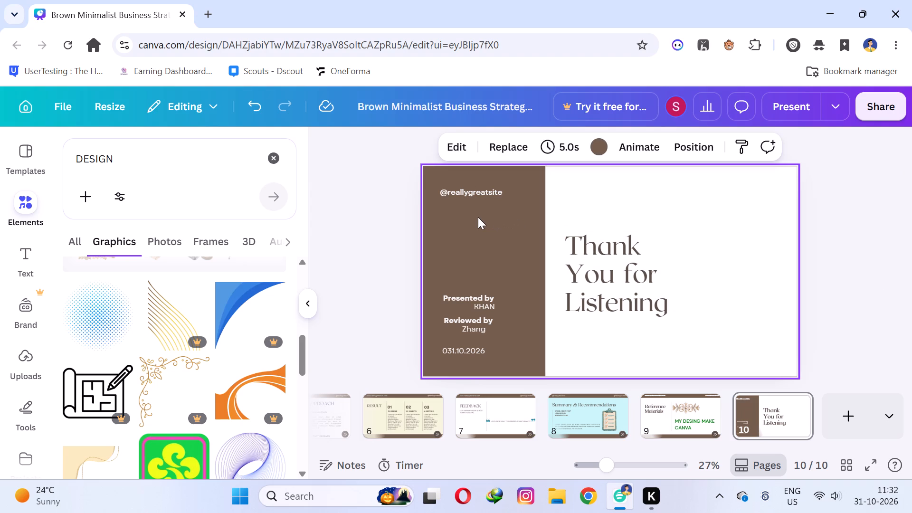
pyautogui.click(607, 142)
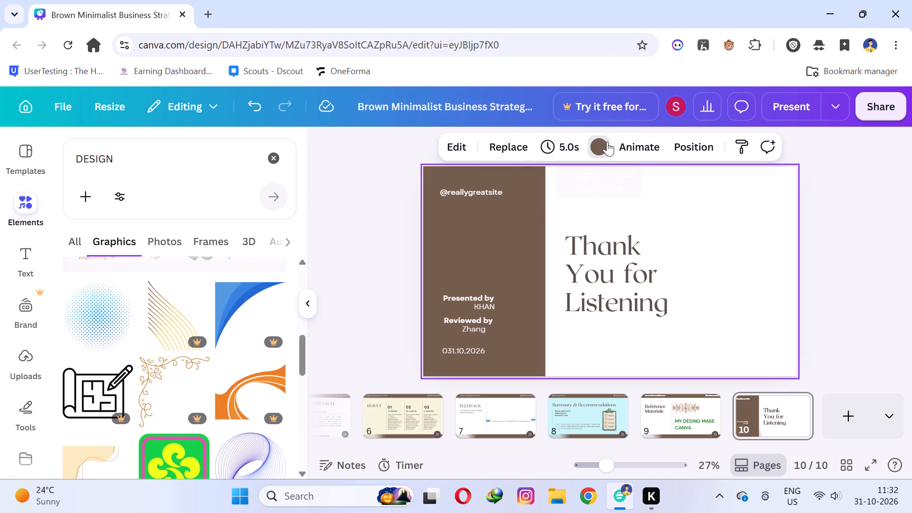
pyautogui.moveTo(170, 187); pyautogui.dragTo(0, 187)
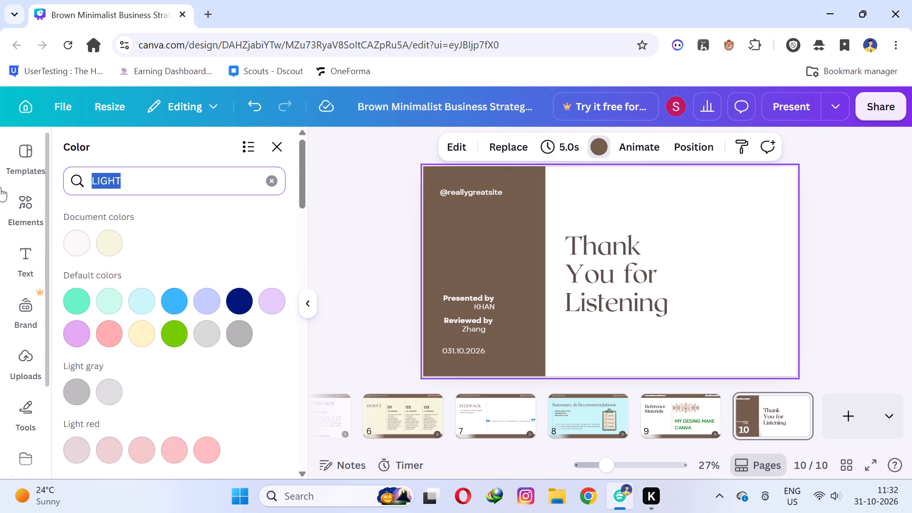
pyautogui.write('NAVY')
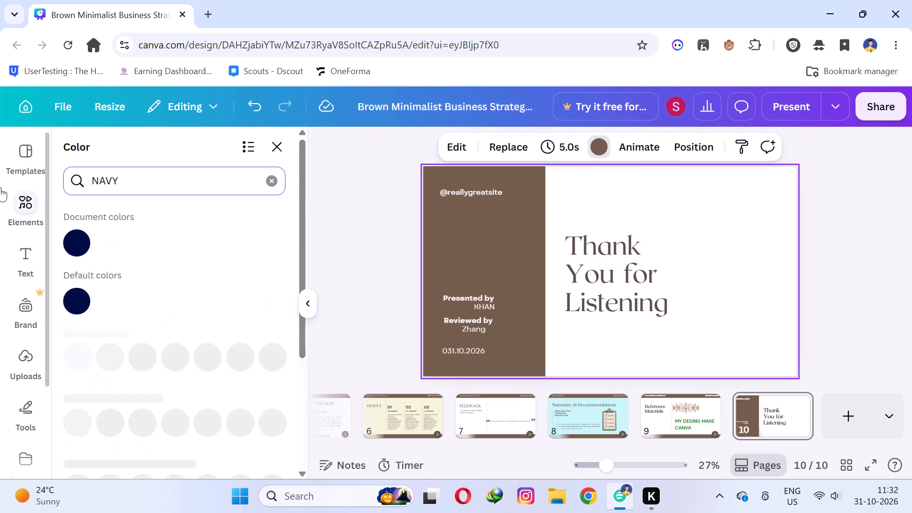
pyautogui.click(67, 239)
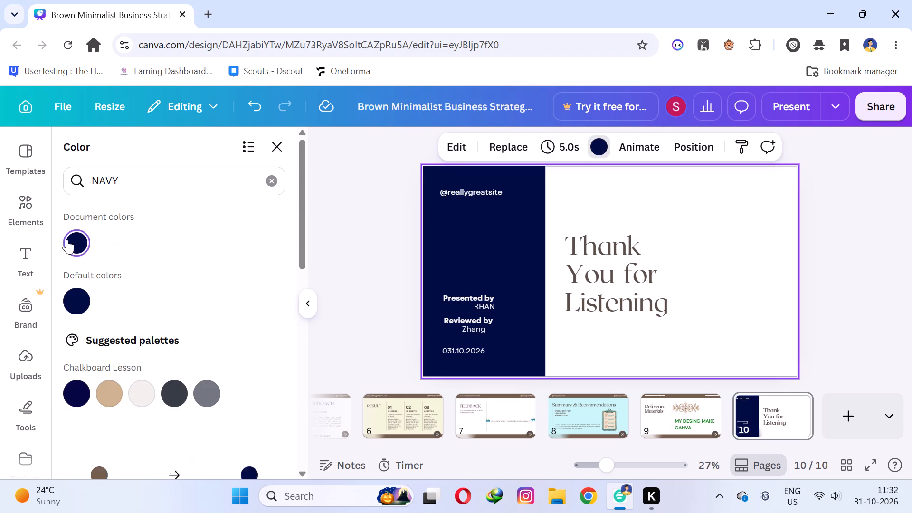
pyautogui.click(363, 230)
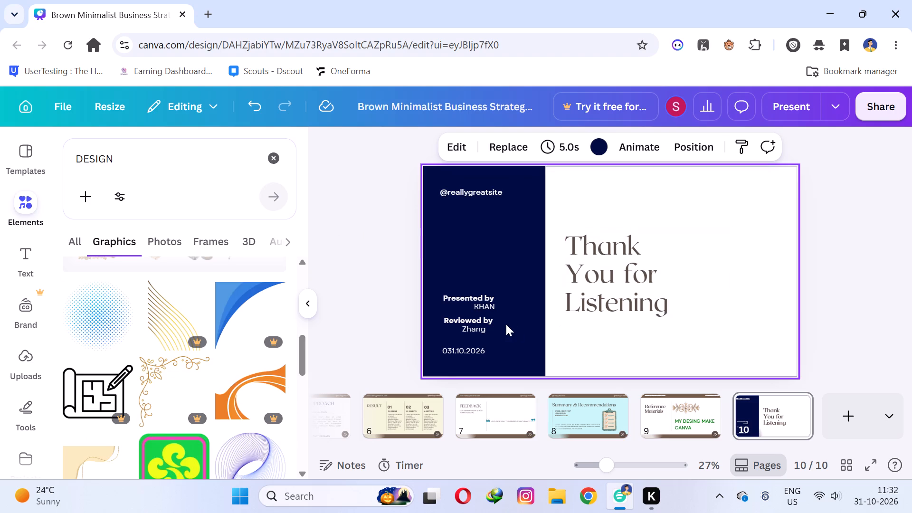
pyautogui.doubleClick(462, 191)
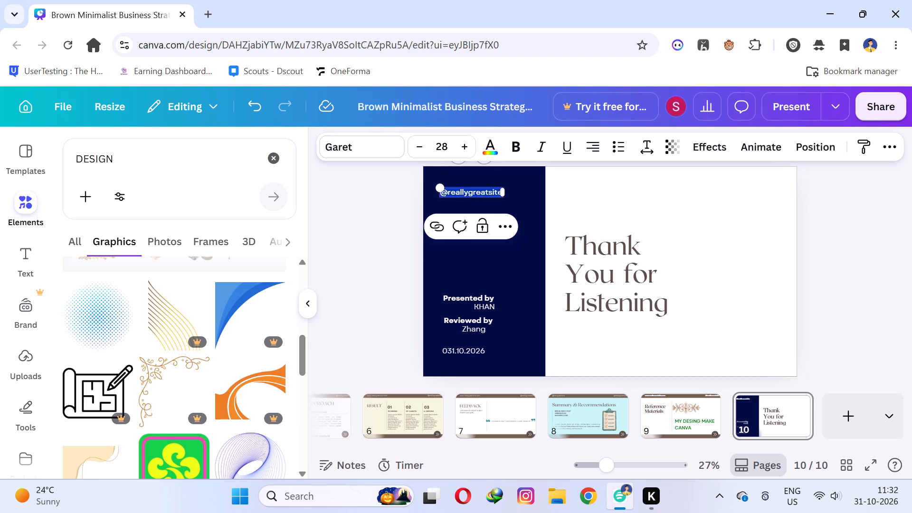
pyautogui.write('SAHIL')
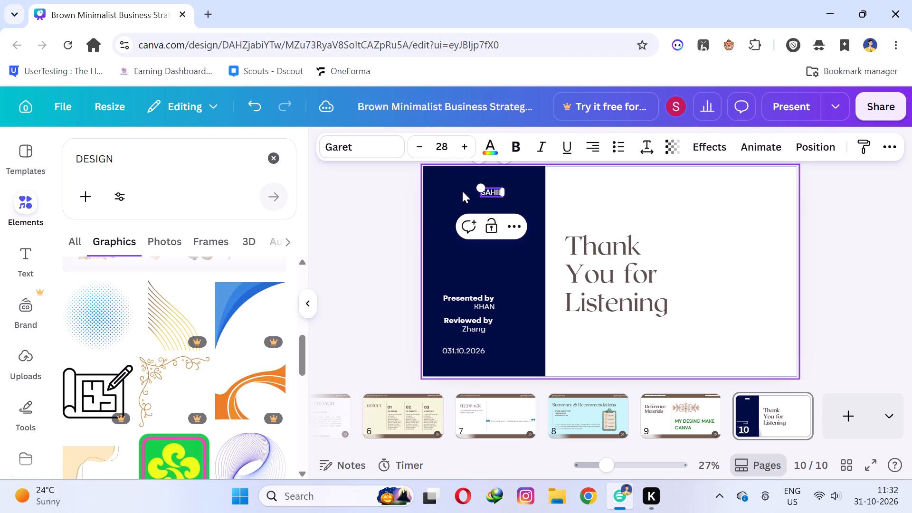
pyautogui.write('DIGITAL')
pyautogui.click(553, 204)
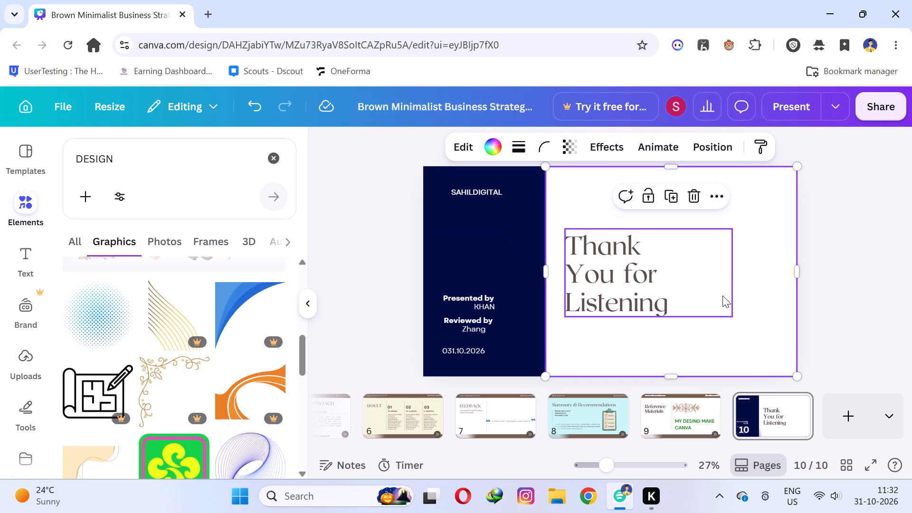
pyautogui.click(470, 197)
pyautogui.doubleClick(470, 197)
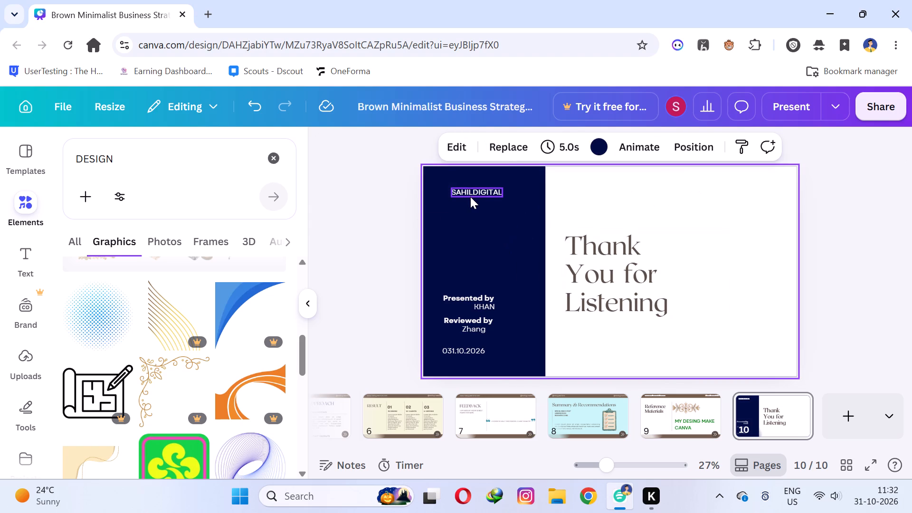
pyautogui.tripleClick(471, 195)
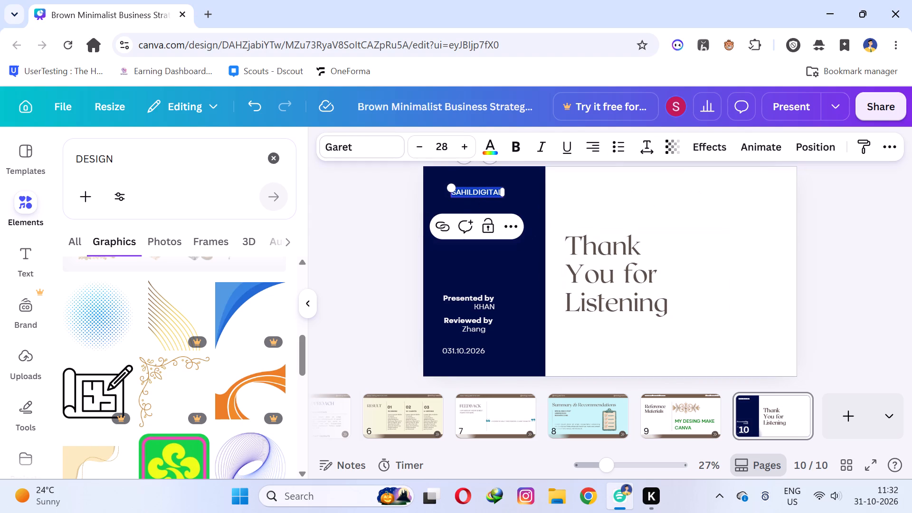
pyautogui.click(471, 195)
pyautogui.press('Left')
pyautogui.press('Left')
pyautogui.press('Left')
pyautogui.press('Left')
pyautogui.press('Left')
pyautogui.press('Left')
pyautogui.press('Left')
pyautogui.press('Left')
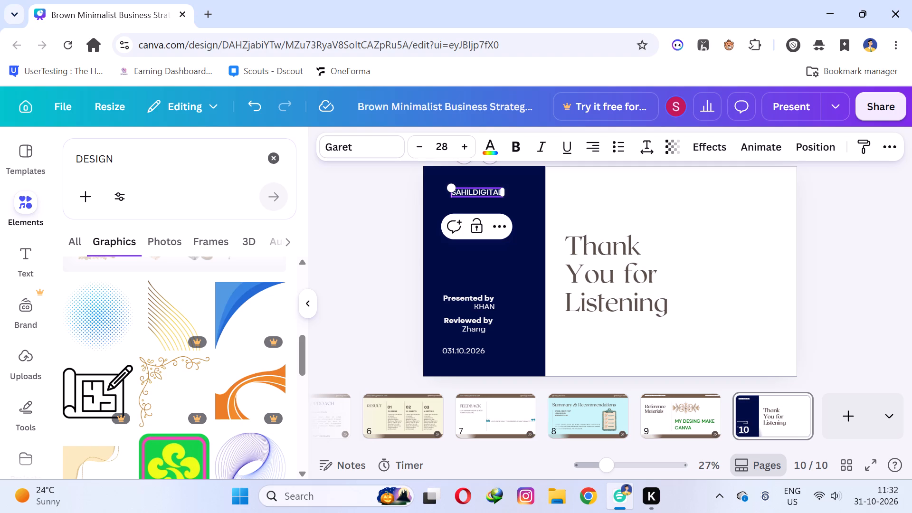
pyautogui.hotkey('shift', '@')
pyautogui.click(593, 183)
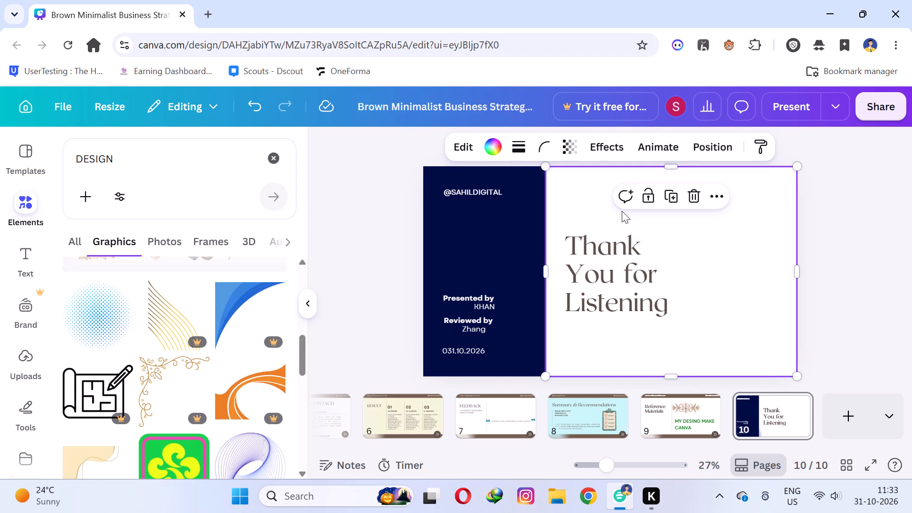
pyautogui.click(824, 253)
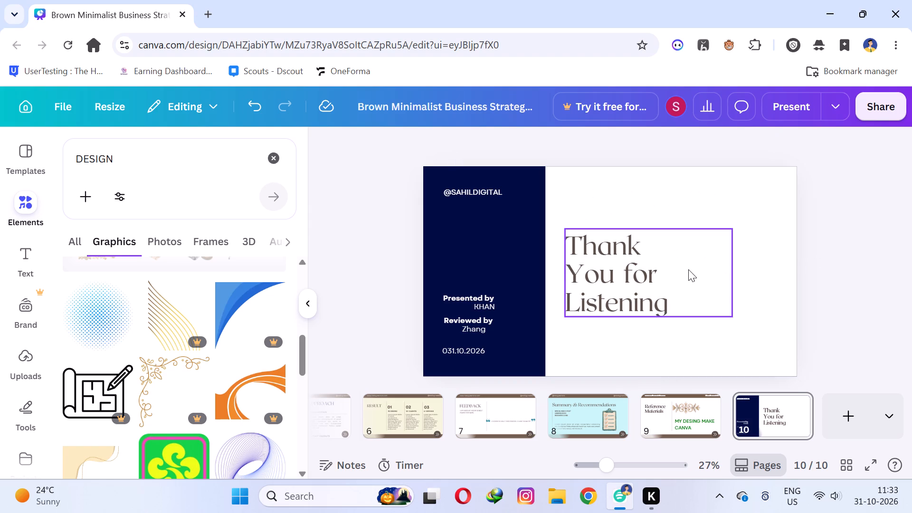
# Change the text colour of the "Thank You for Listening" heading to the green document colour.
pyautogui.click(688, 269)
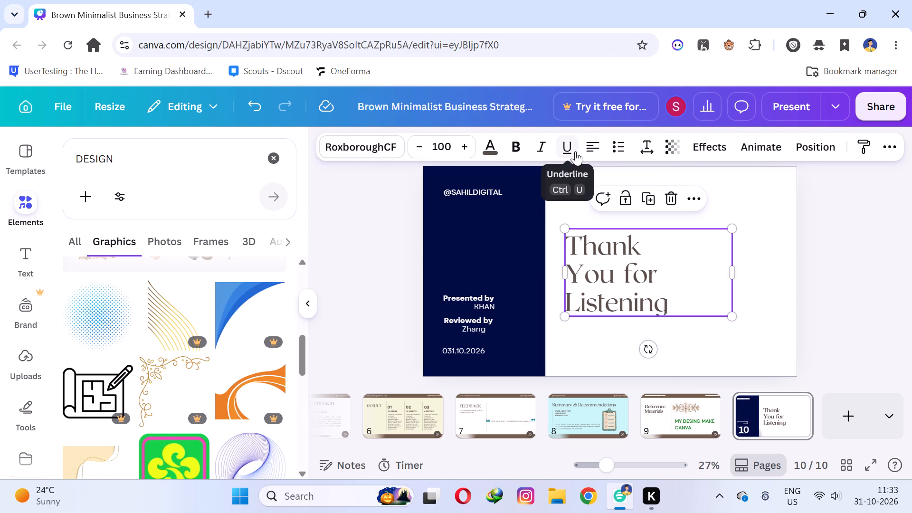
pyautogui.click(485, 145)
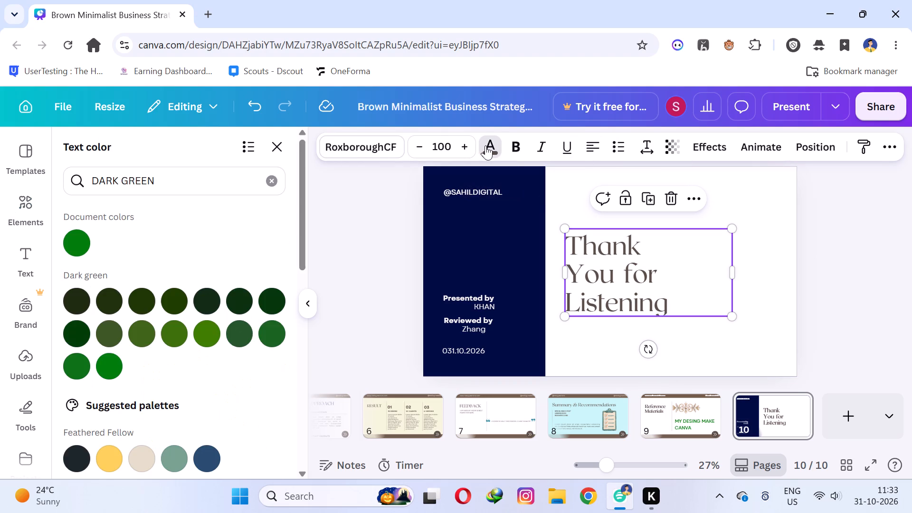
pyautogui.click(79, 240)
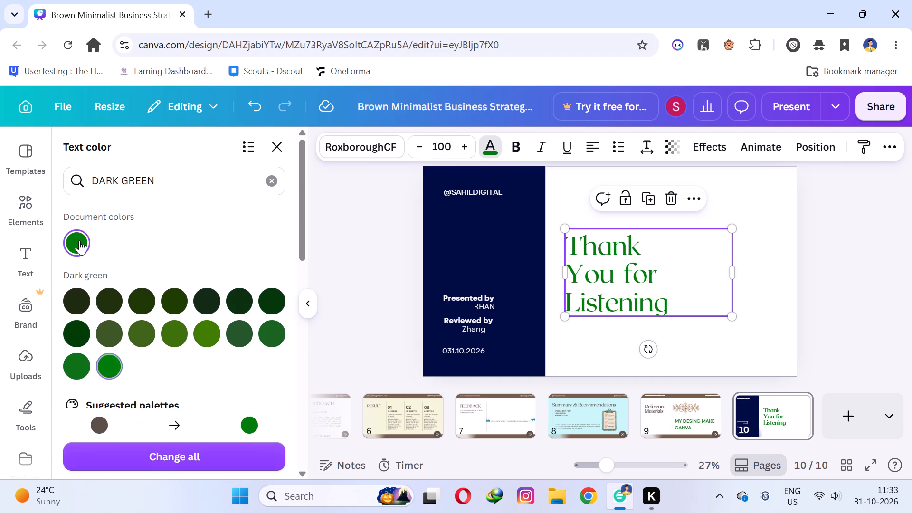
# Fill the white rectangle behind the heading with the tan colour from the Chalkboard Lesson palette.
pyautogui.click(747, 310)
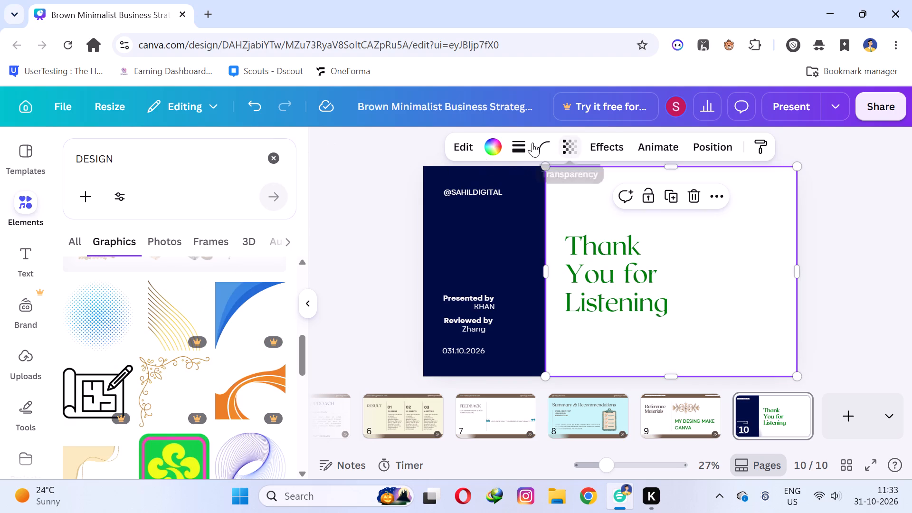
pyautogui.click(503, 142)
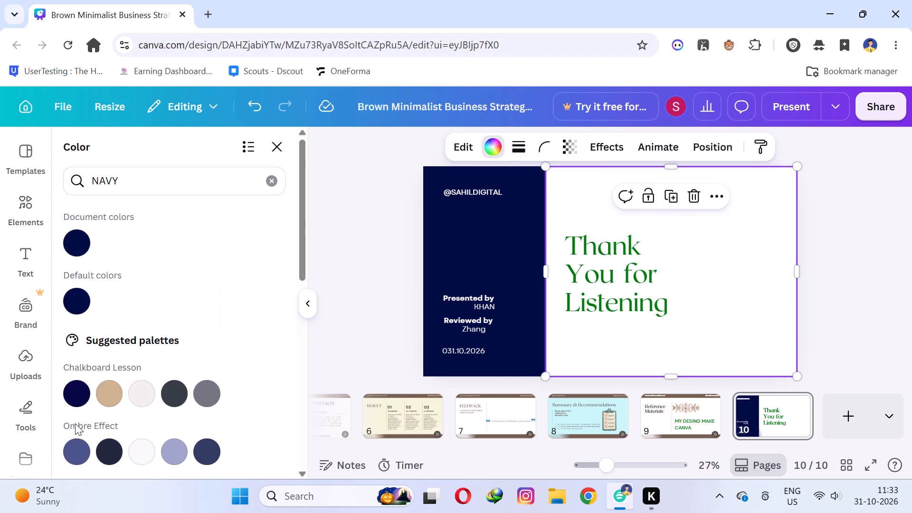
pyautogui.click(73, 445)
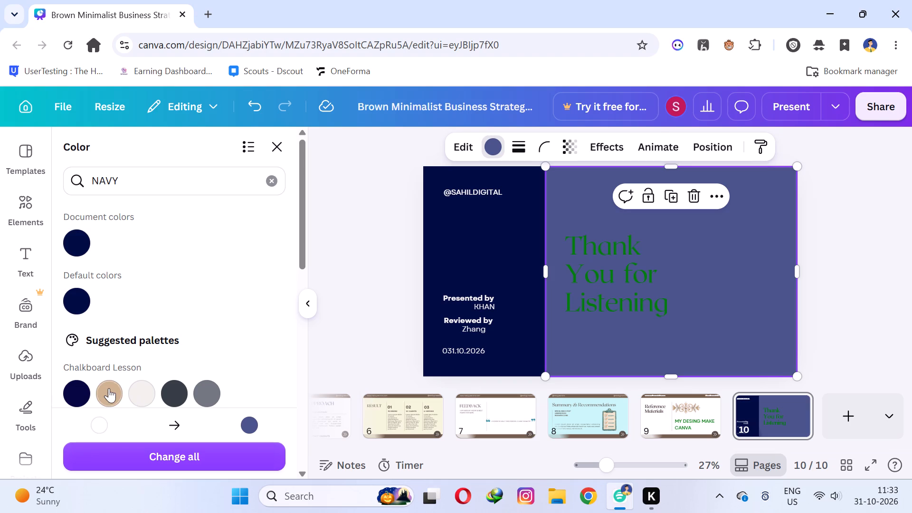
pyautogui.click(111, 389)
pyautogui.click(910, 235)
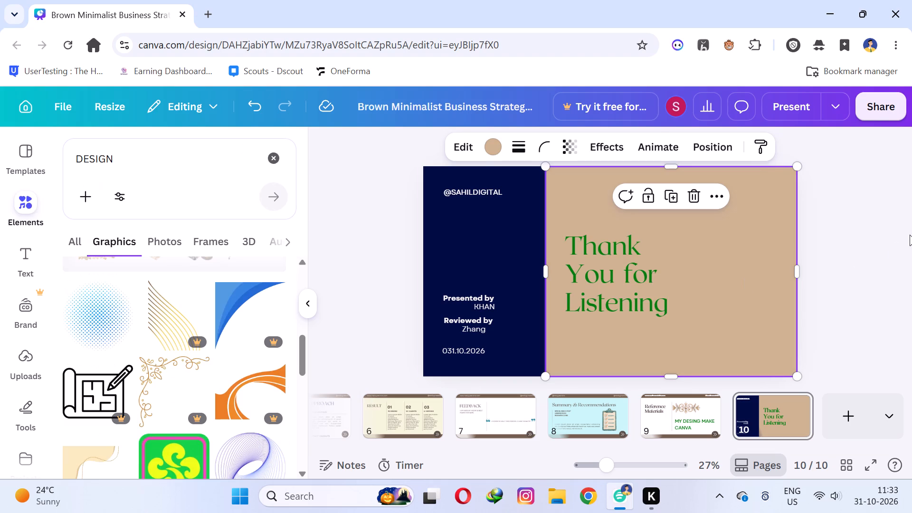